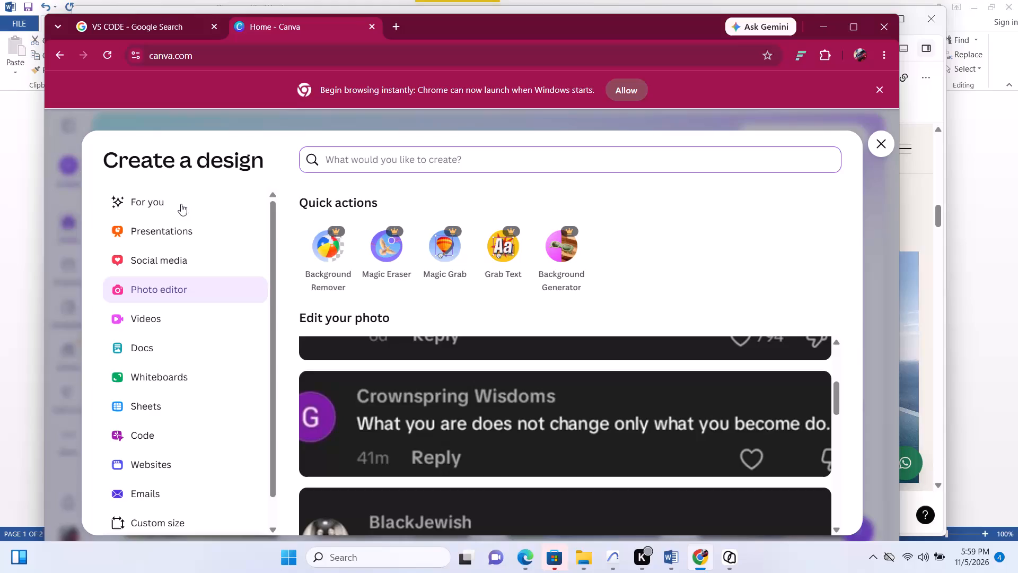
# Browse the existing photos offered under Photo editor in the Create a design window.
pyautogui.doubleClick(166, 292)
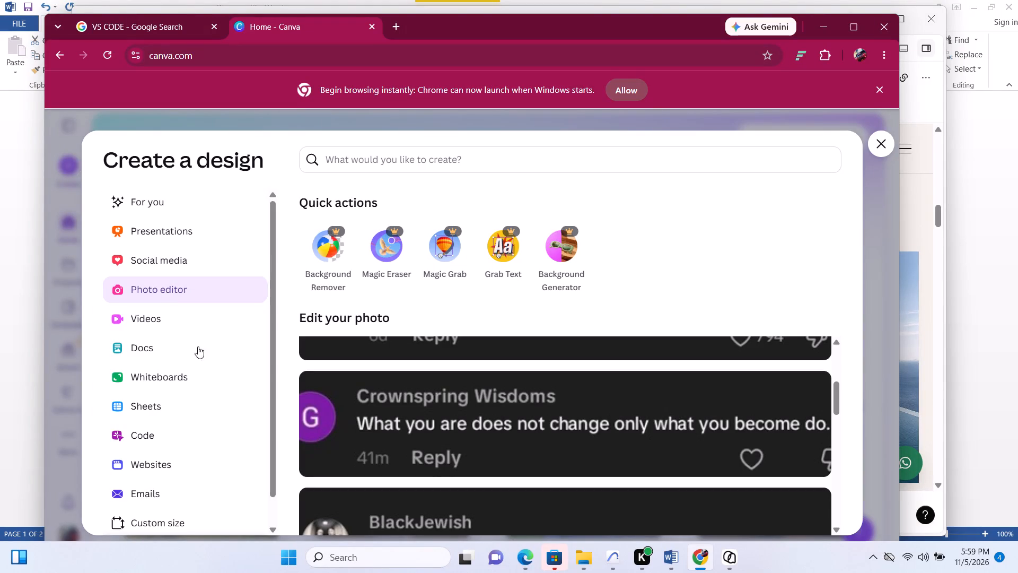
pyautogui.scroll(-4, 356, 375)
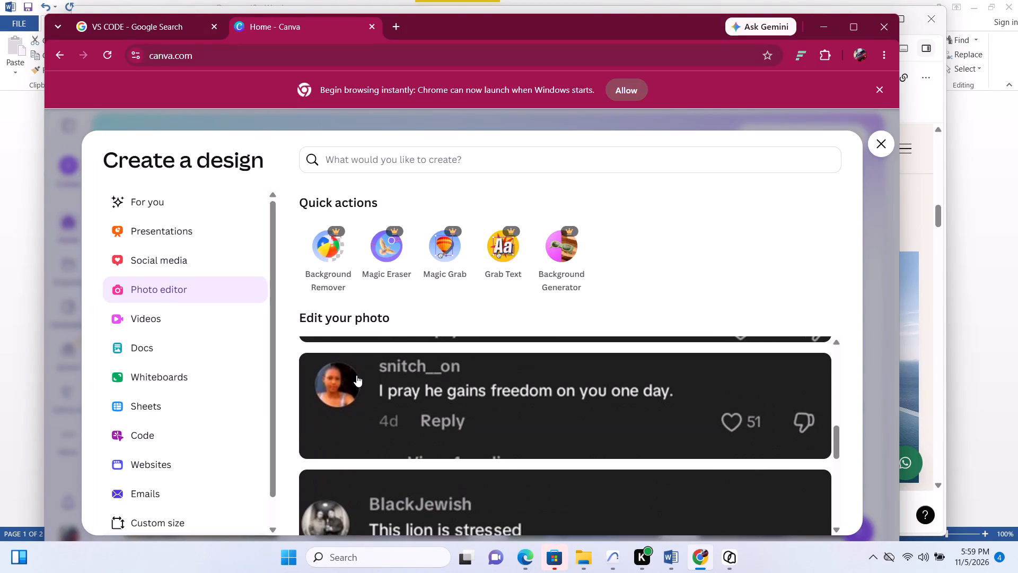
pyautogui.scroll(-5, 356, 375)
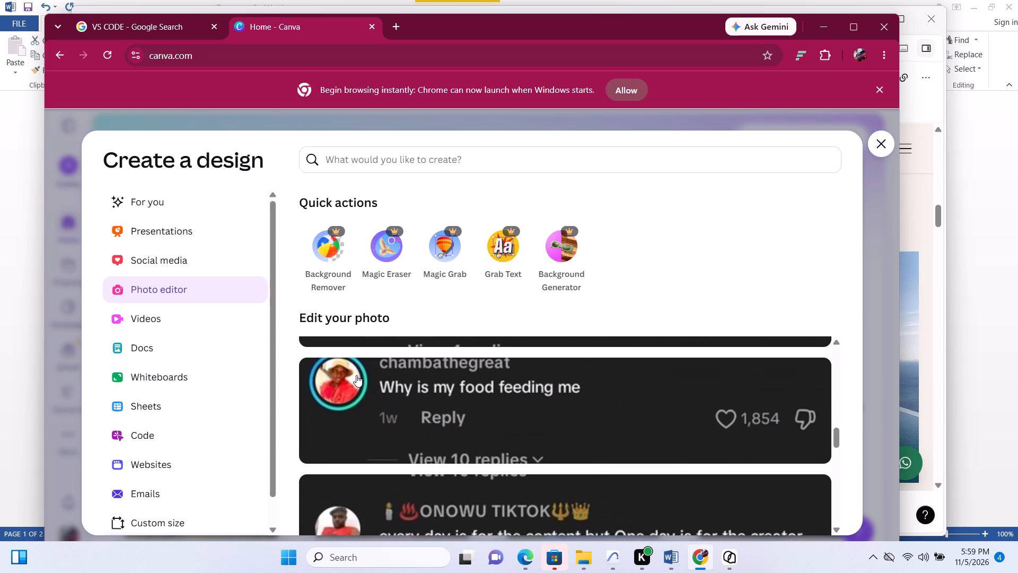
pyautogui.scroll(-8, 356, 375)
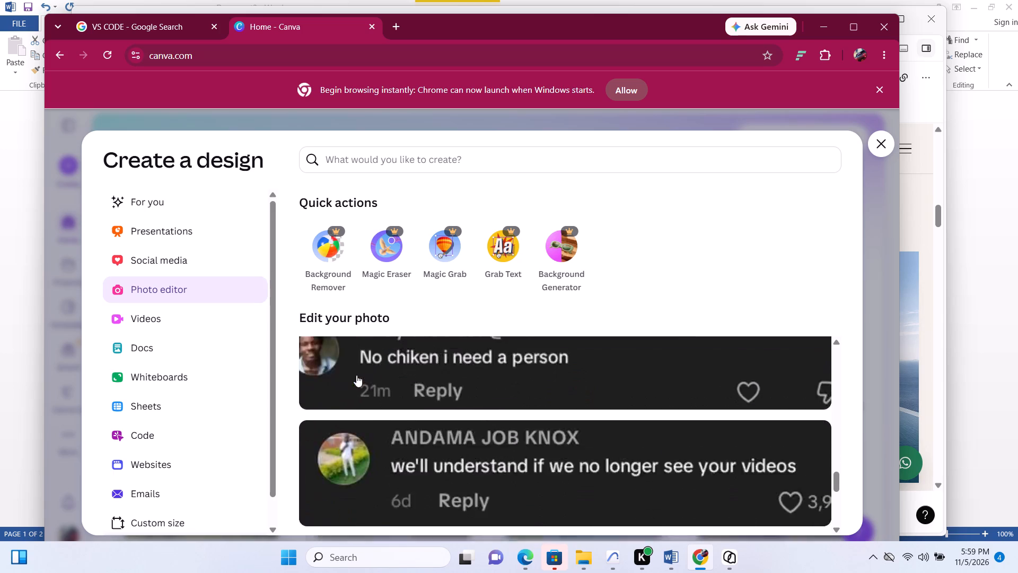
pyautogui.scroll(-15, 356, 379)
pyautogui.scroll(8, 355, 386)
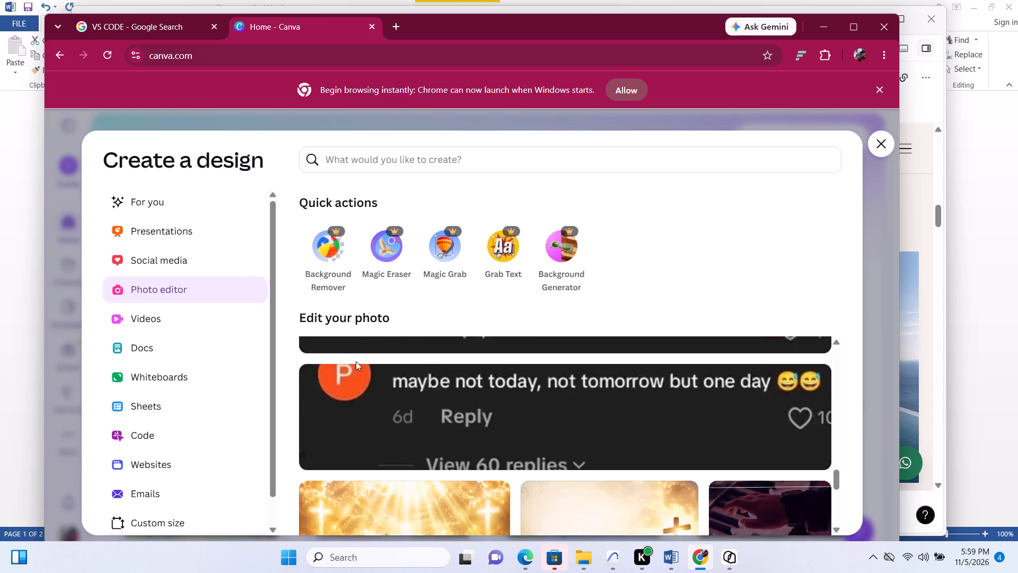
pyautogui.scroll(20, 356, 361)
pyautogui.scroll(12, 356, 361)
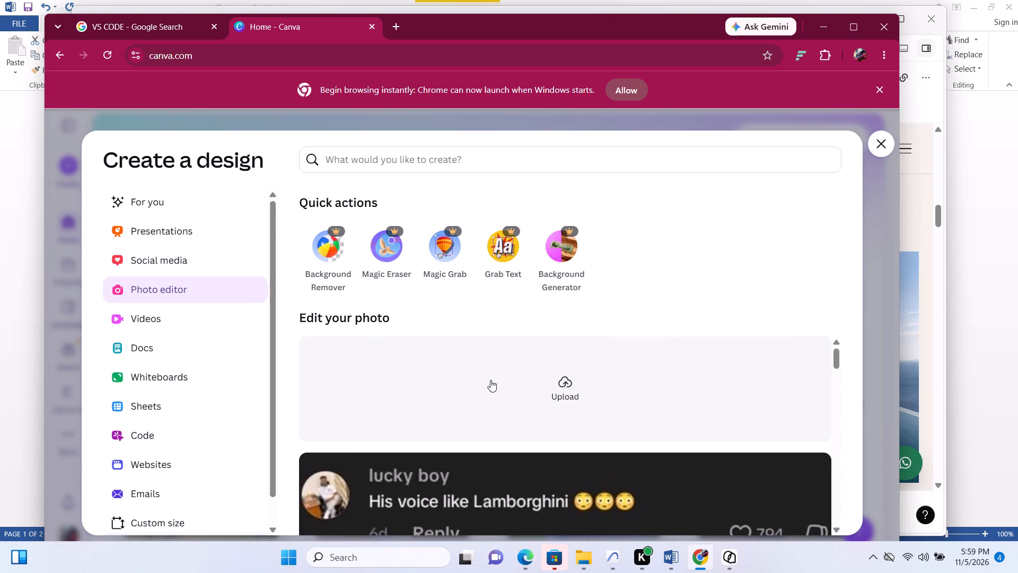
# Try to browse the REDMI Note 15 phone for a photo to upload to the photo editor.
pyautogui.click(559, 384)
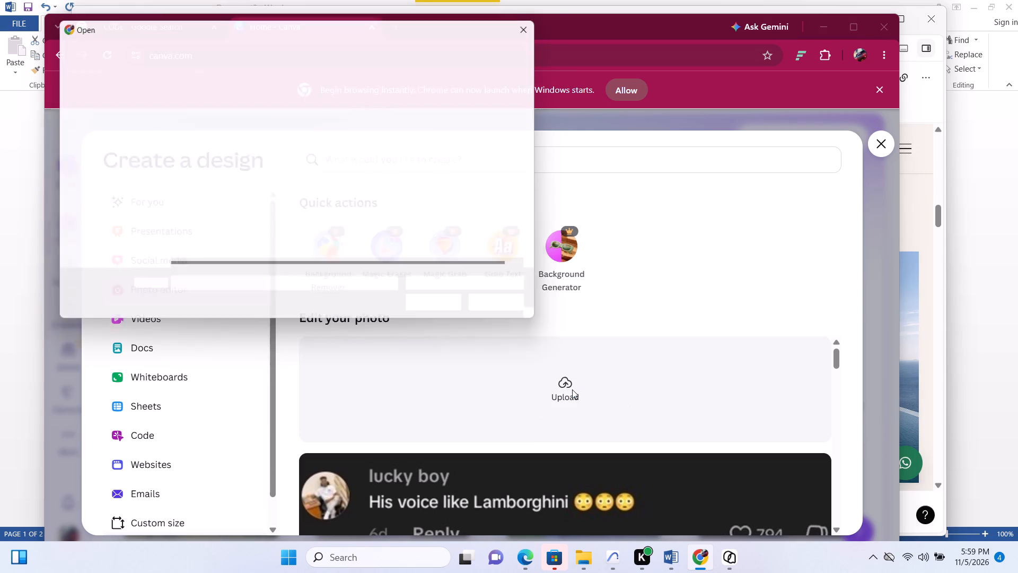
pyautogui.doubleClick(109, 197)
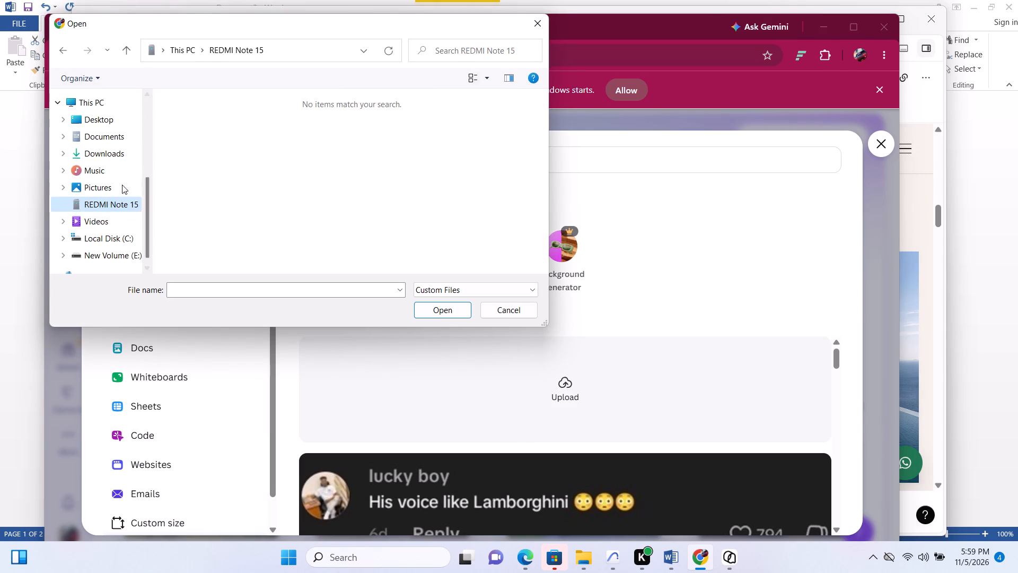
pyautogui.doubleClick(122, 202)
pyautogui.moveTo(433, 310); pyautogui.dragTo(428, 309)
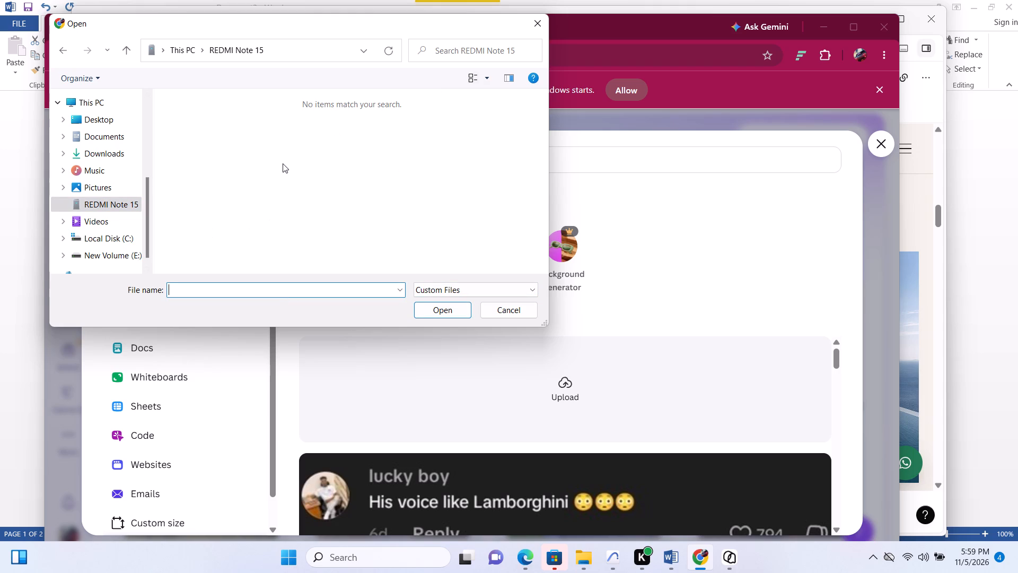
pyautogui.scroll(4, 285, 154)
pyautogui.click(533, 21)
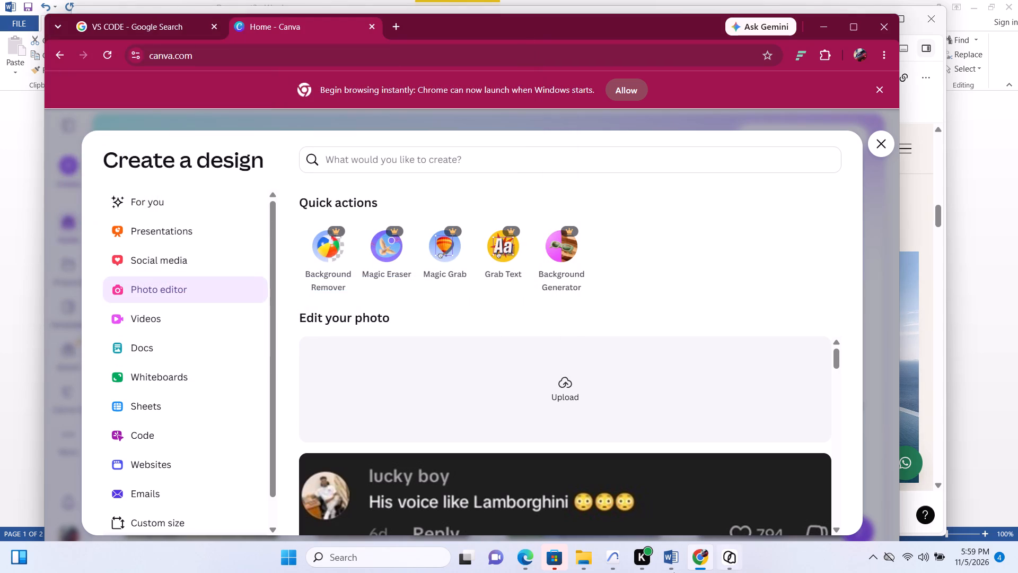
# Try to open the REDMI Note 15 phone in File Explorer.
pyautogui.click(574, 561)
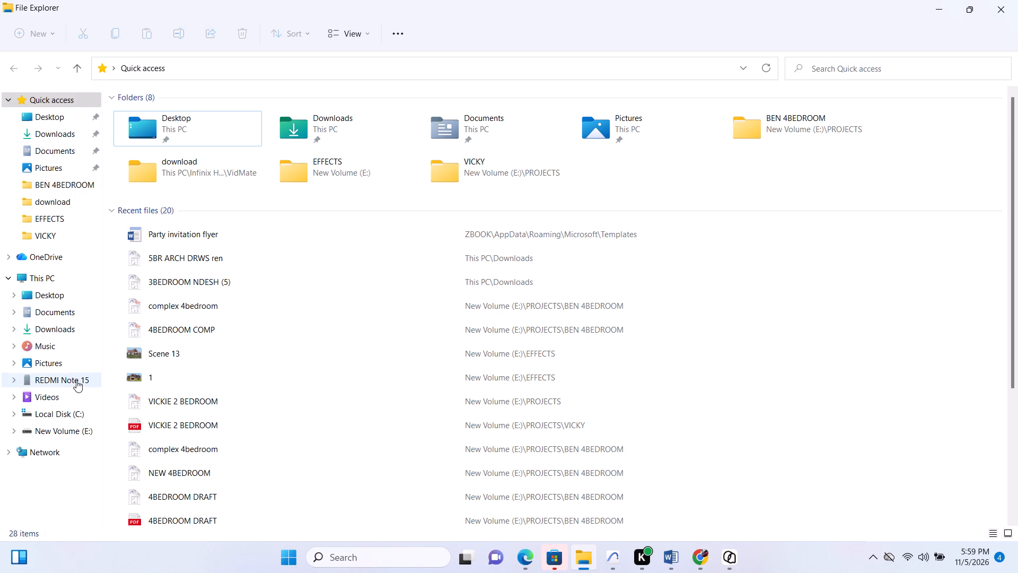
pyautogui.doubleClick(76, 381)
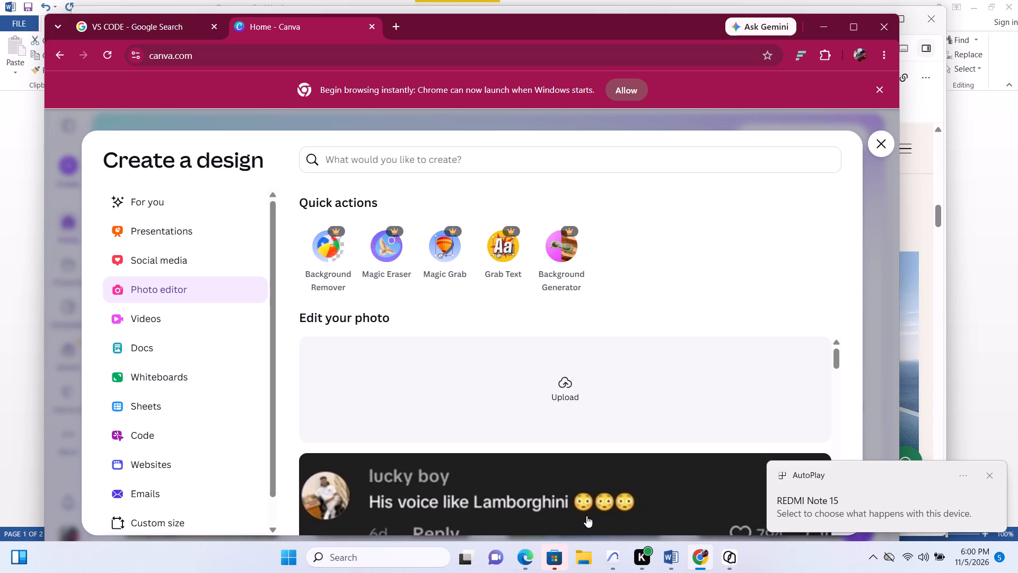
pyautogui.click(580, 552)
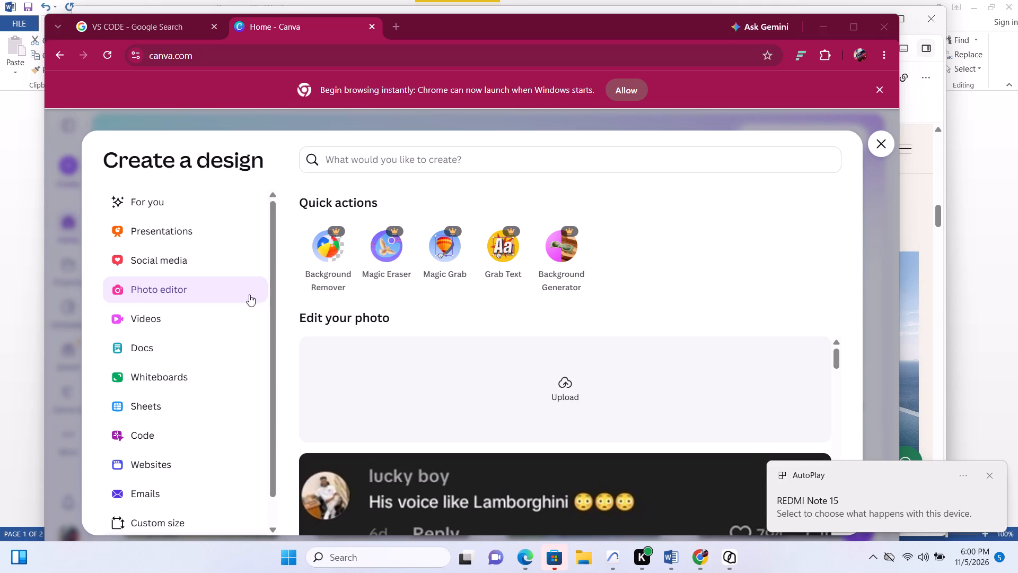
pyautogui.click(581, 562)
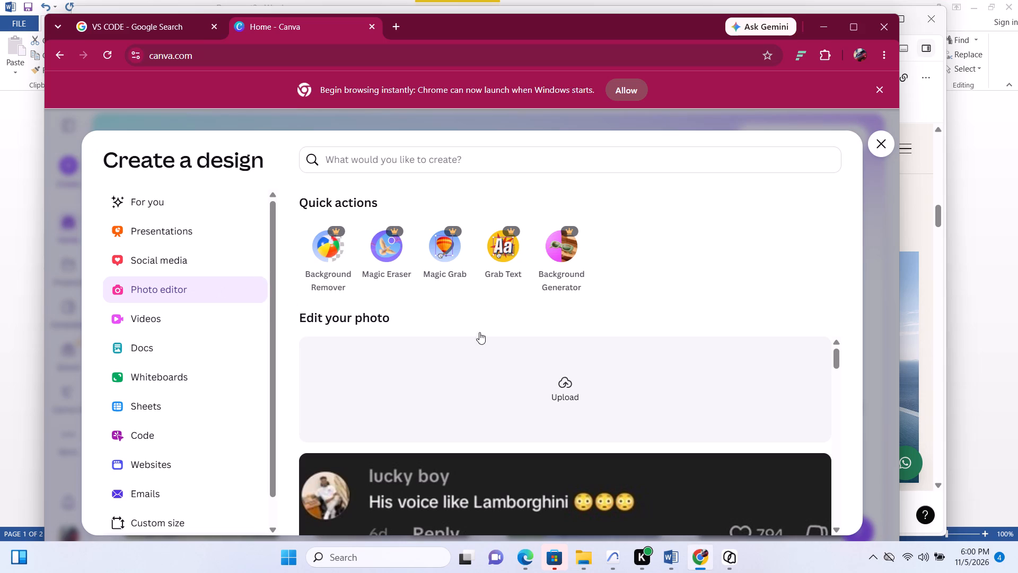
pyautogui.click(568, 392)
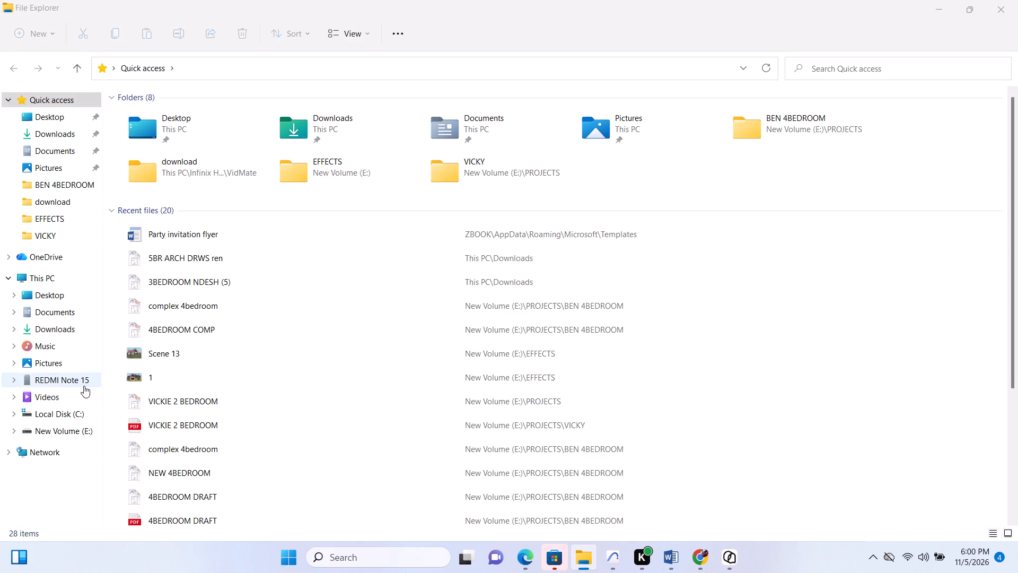
pyautogui.click(84, 386)
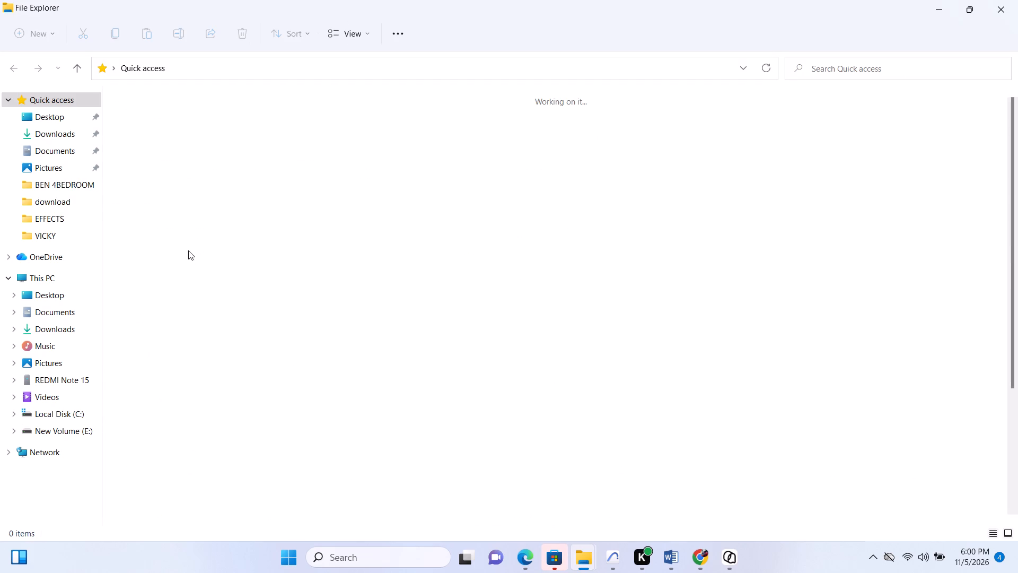
pyautogui.click(77, 376)
pyautogui.doubleClick(198, 108)
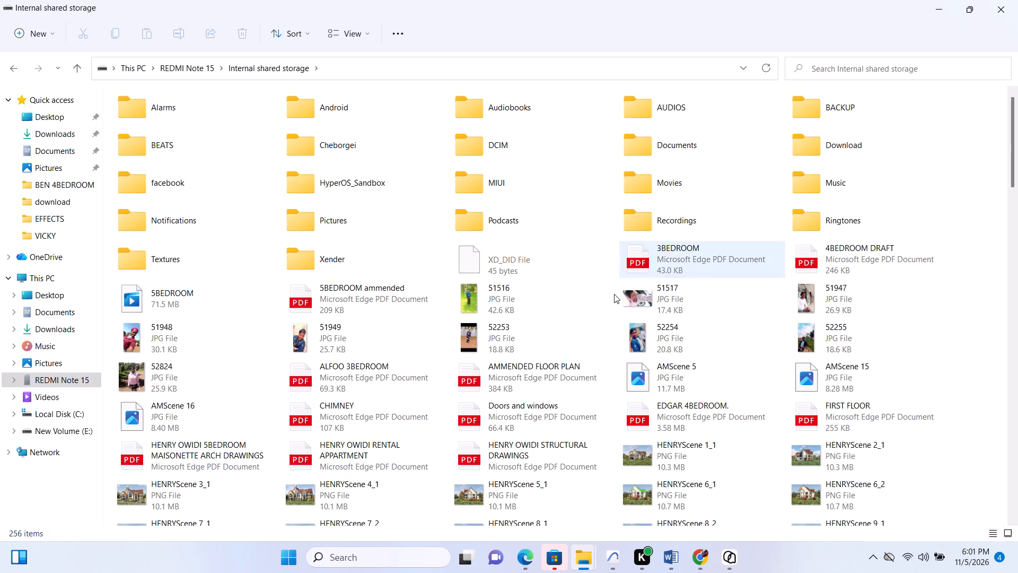
# Look through the folders and files in the phone's internal shared storage.
pyautogui.scroll(2, 621, 241)
pyautogui.scroll(1, 589, 203)
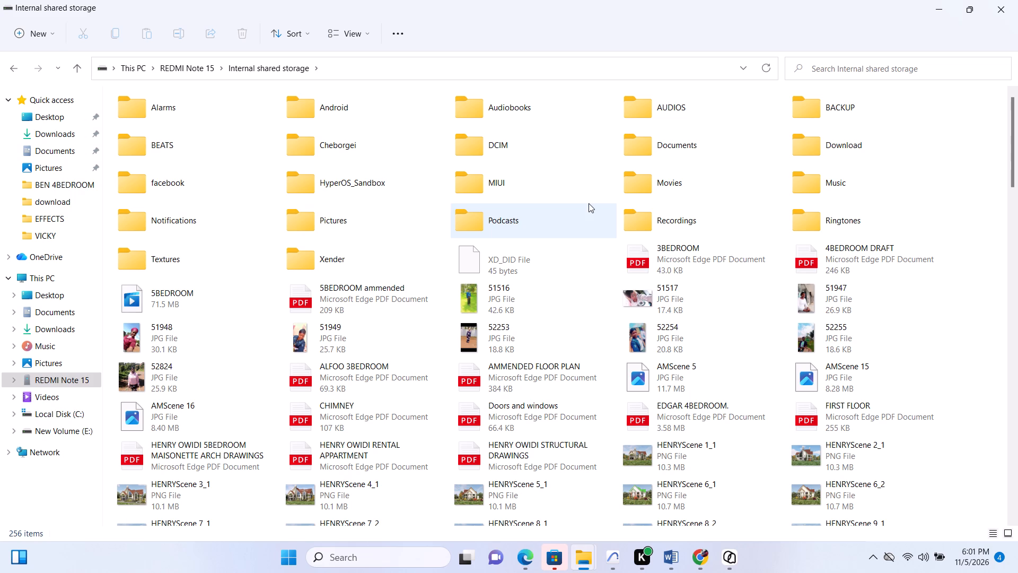
pyautogui.scroll(1, 589, 203)
pyautogui.scroll(-19, 802, 321)
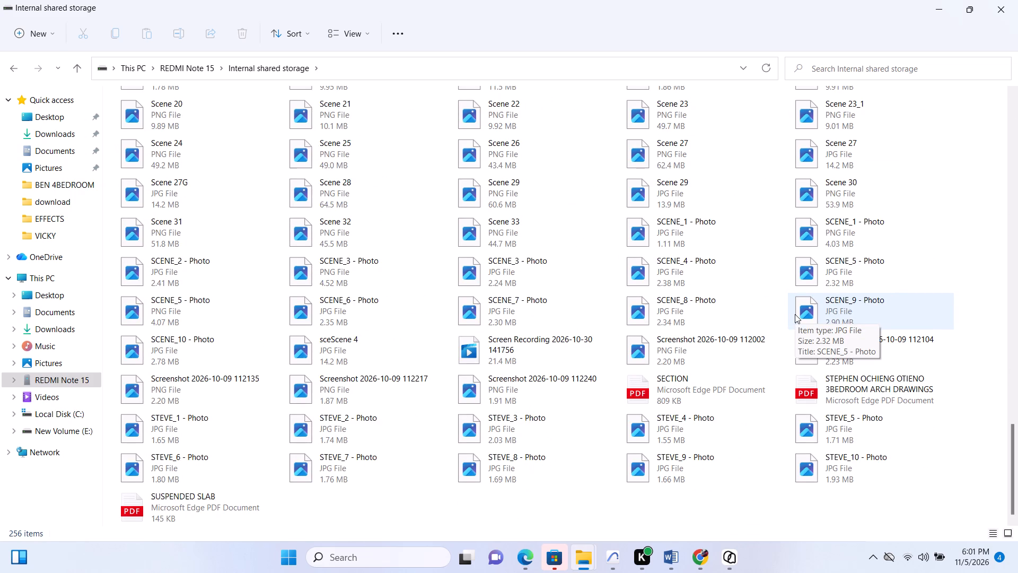
pyautogui.scroll(-4, 795, 314)
pyautogui.scroll(9, 794, 312)
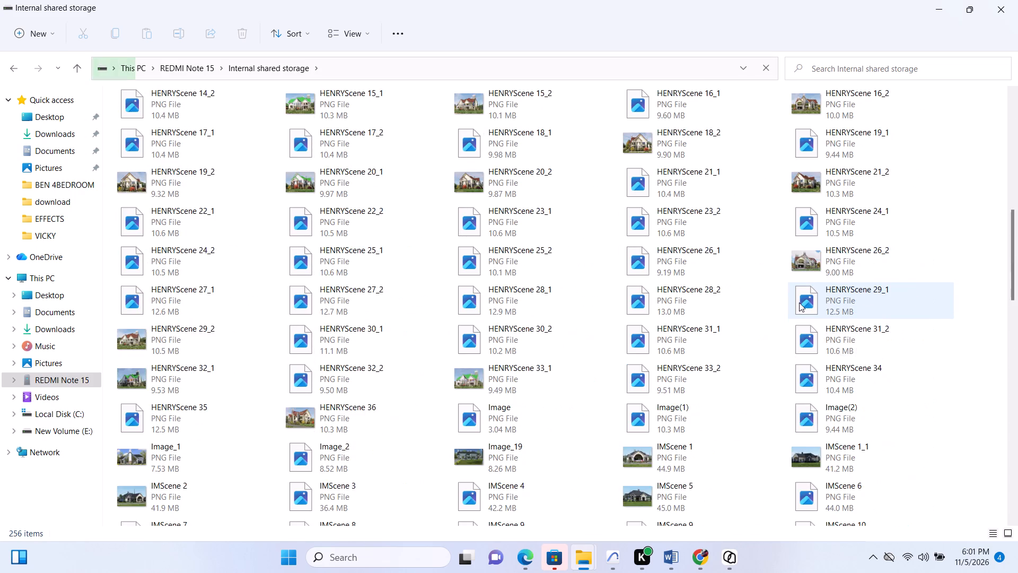
pyautogui.scroll(9, 798, 302)
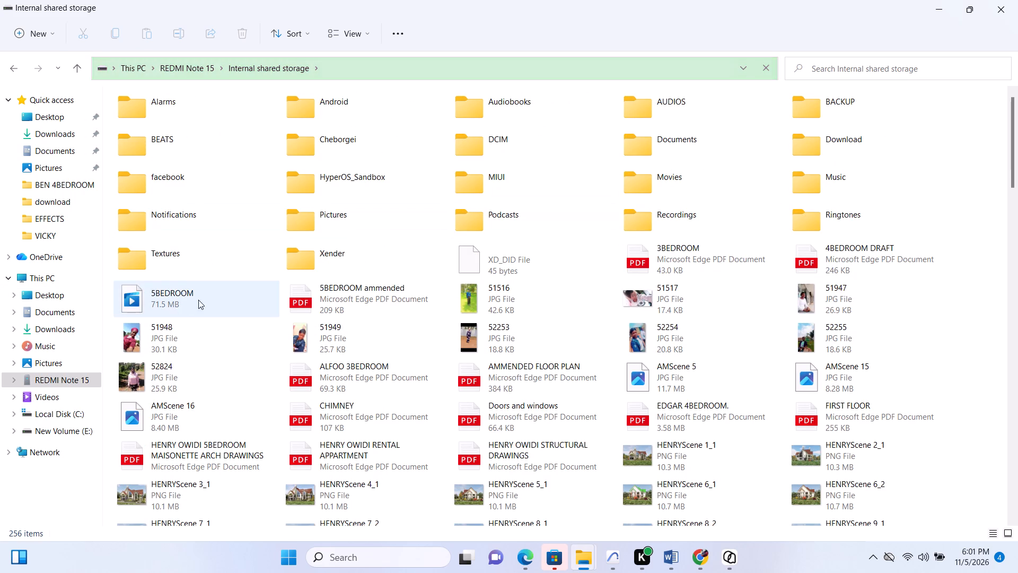
pyautogui.scroll(2, 177, 218)
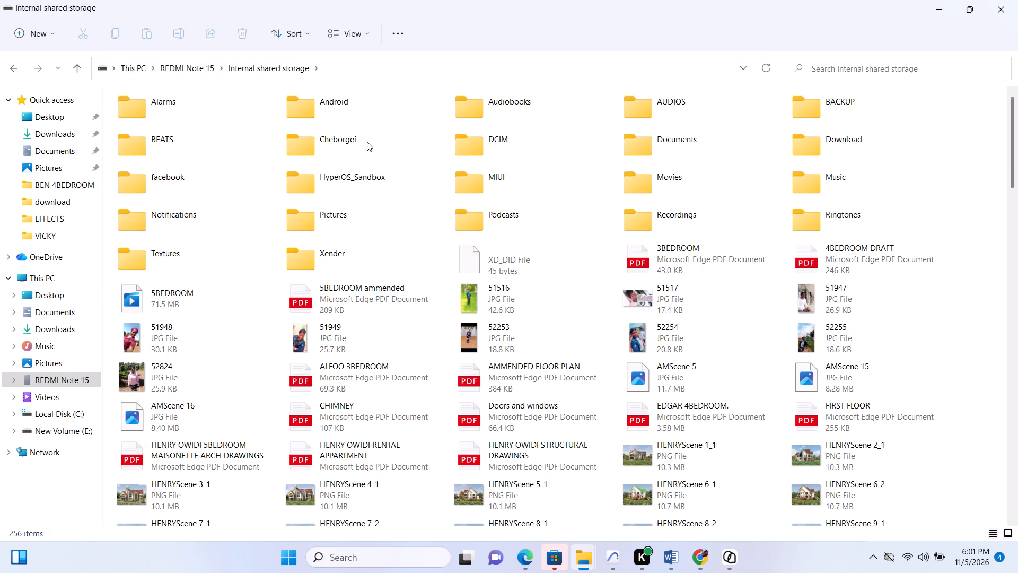
# Copy the Cheborgei folder from the phone's internal shared storage.
pyautogui.rightClick(374, 127)
pyautogui.rightClick(332, 146)
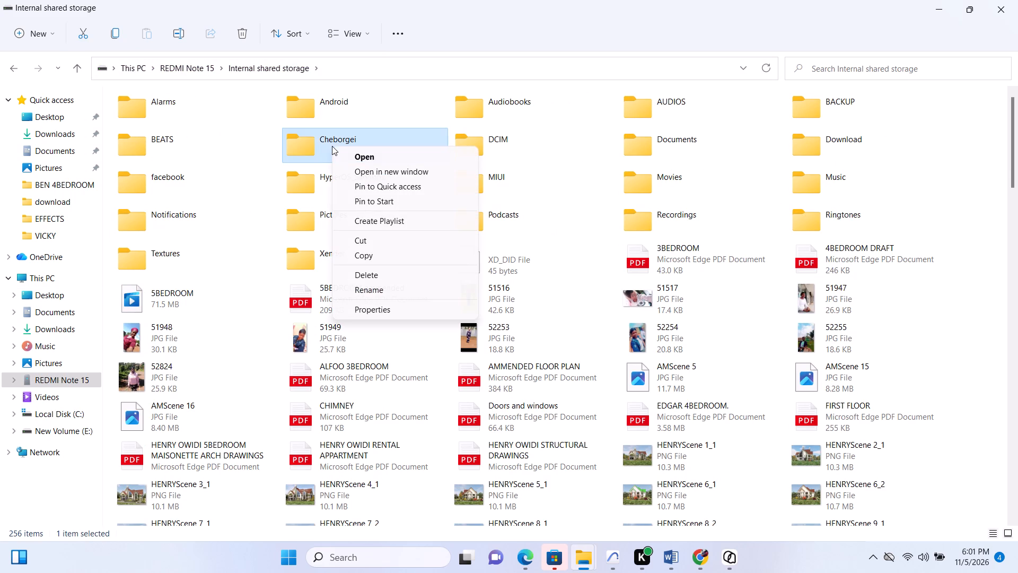
pyautogui.click(368, 255)
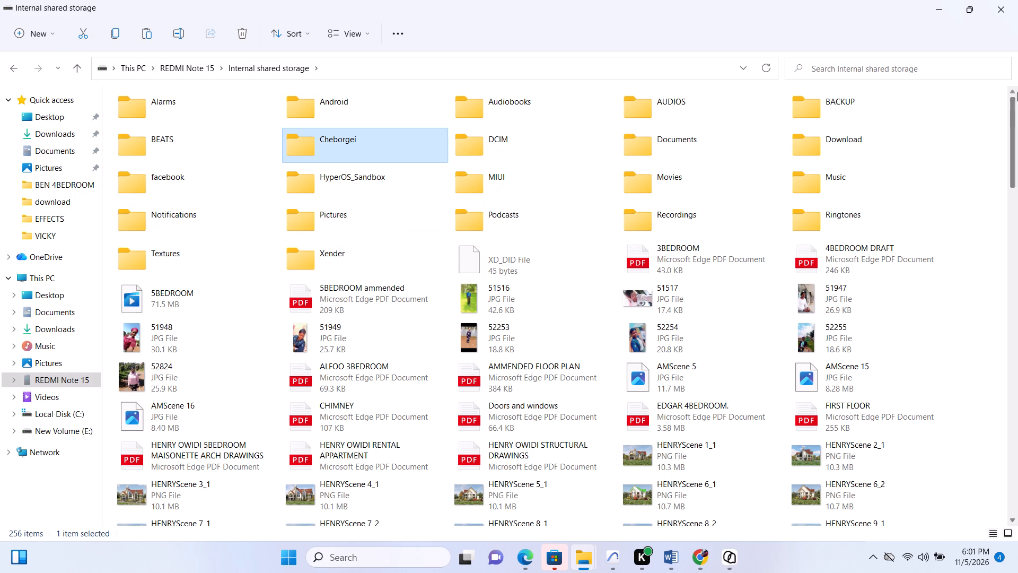
# Paste the copied Cheborgei folder into the top level of the New Volume (E:) drive.
pyautogui.click(942, 3)
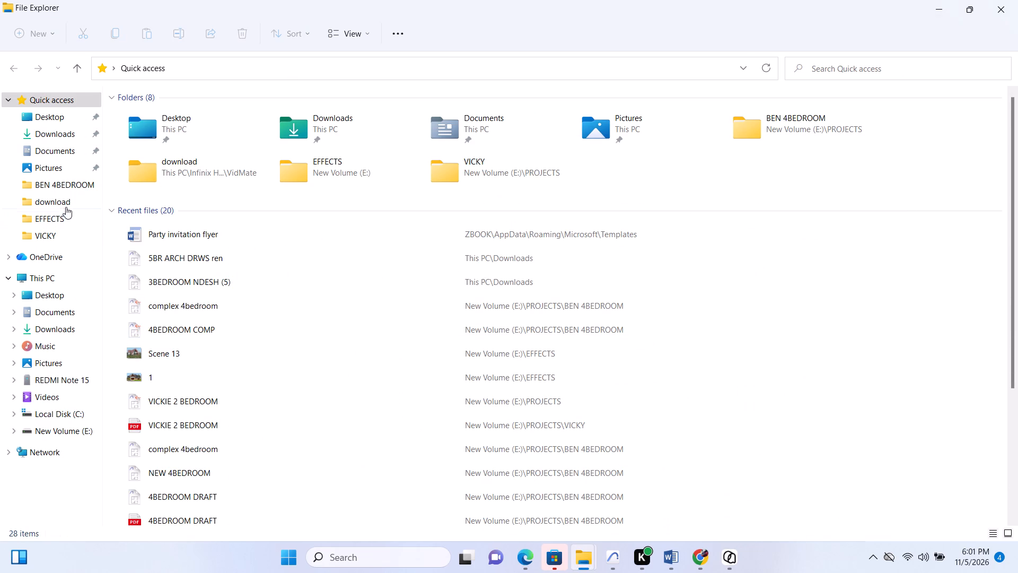
pyautogui.doubleClick(58, 218)
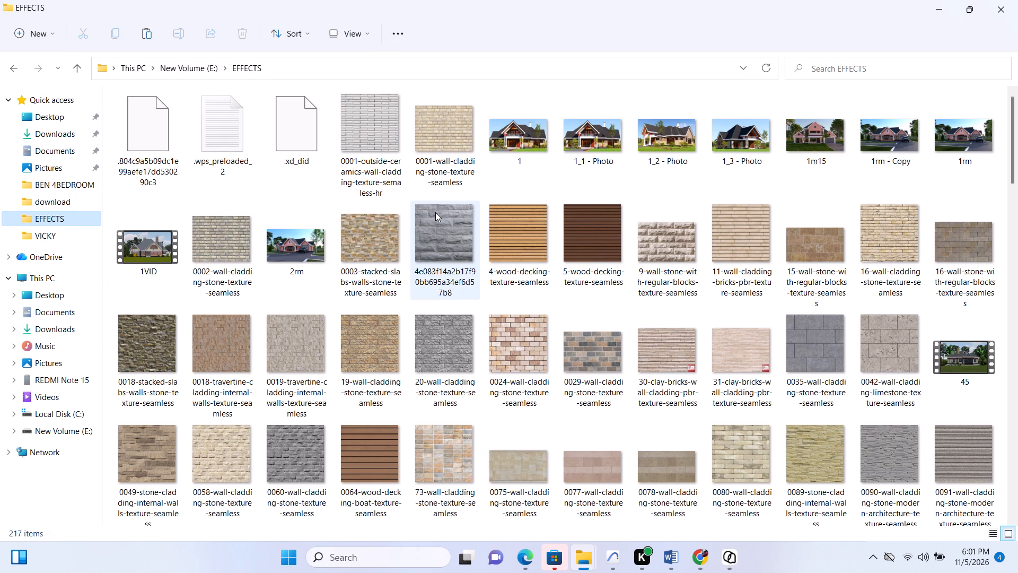
pyautogui.scroll(3, 444, 218)
pyautogui.scroll(4, 377, 210)
pyautogui.click(47, 277)
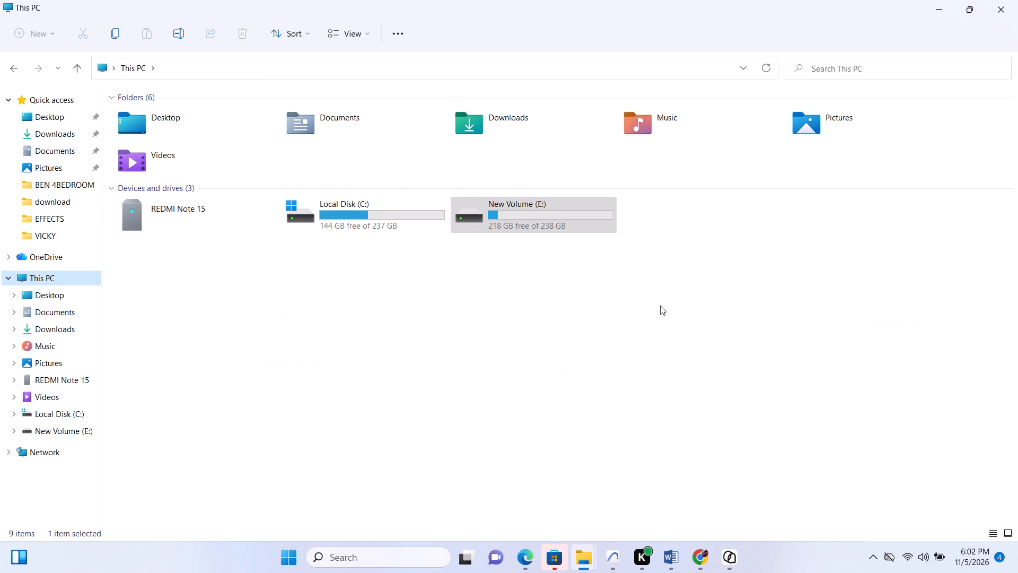
pyautogui.doubleClick(567, 218)
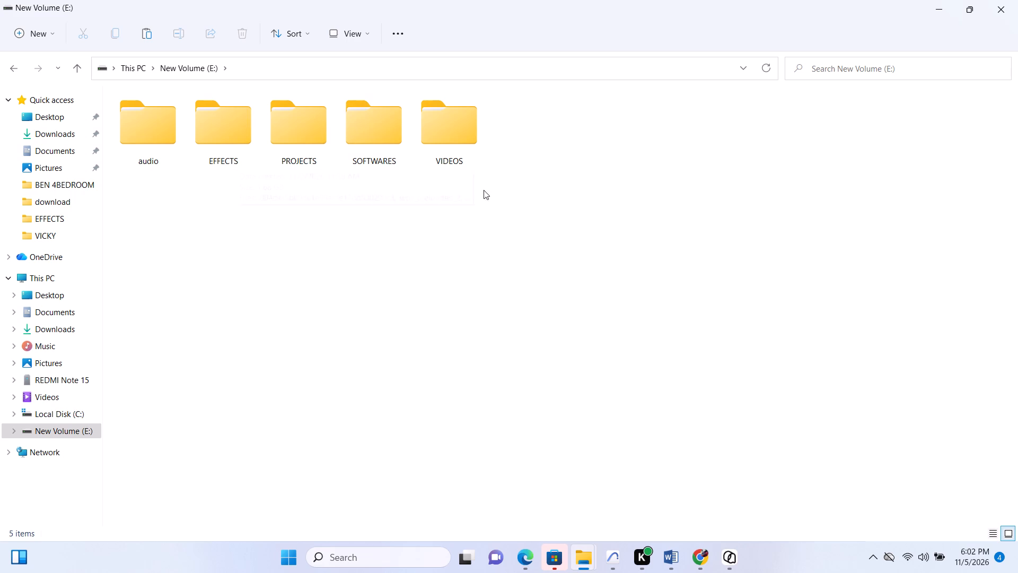
pyautogui.rightClick(531, 146)
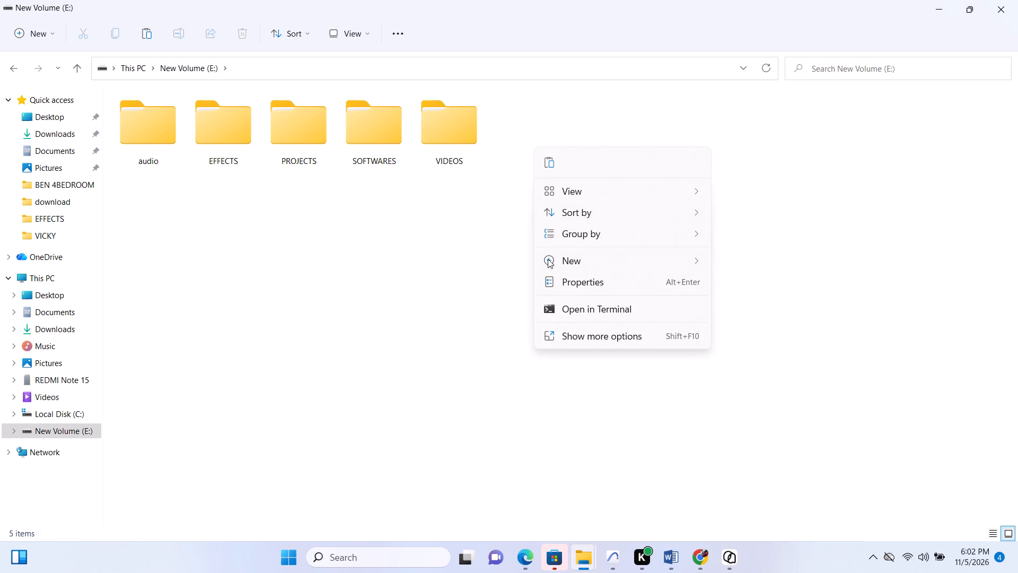
pyautogui.click(490, 291)
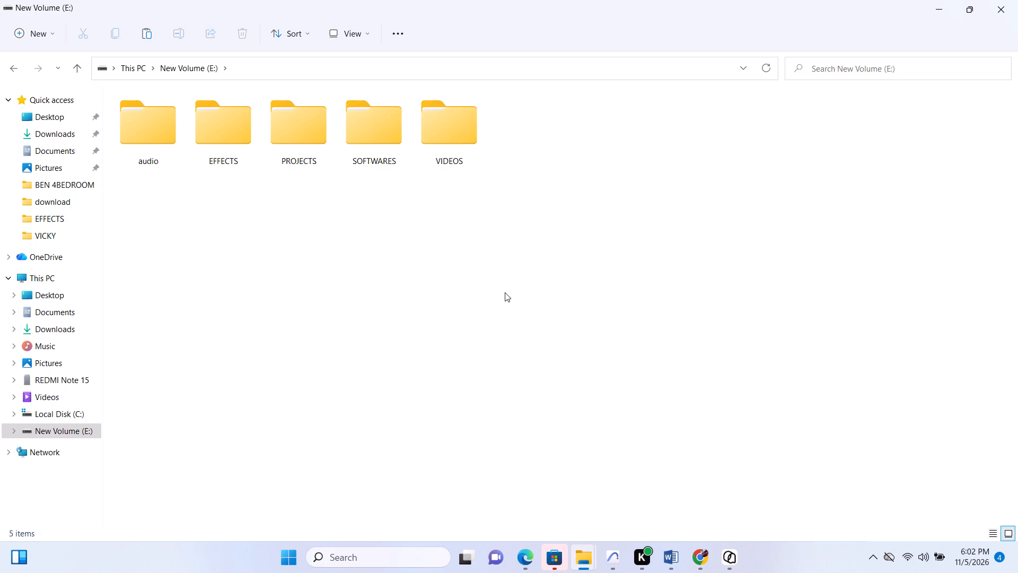
pyautogui.hotkey('ctrl', 'v')
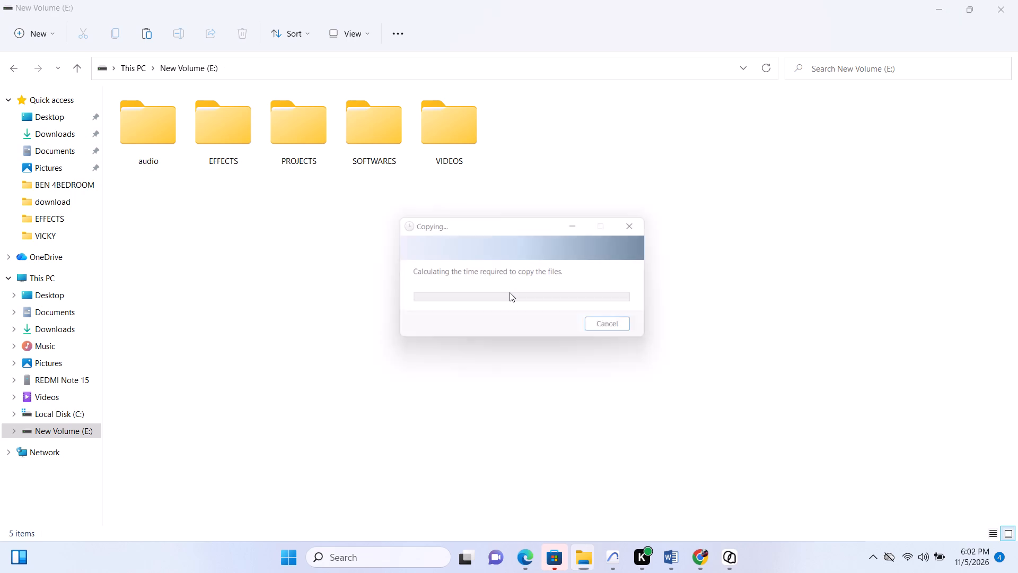
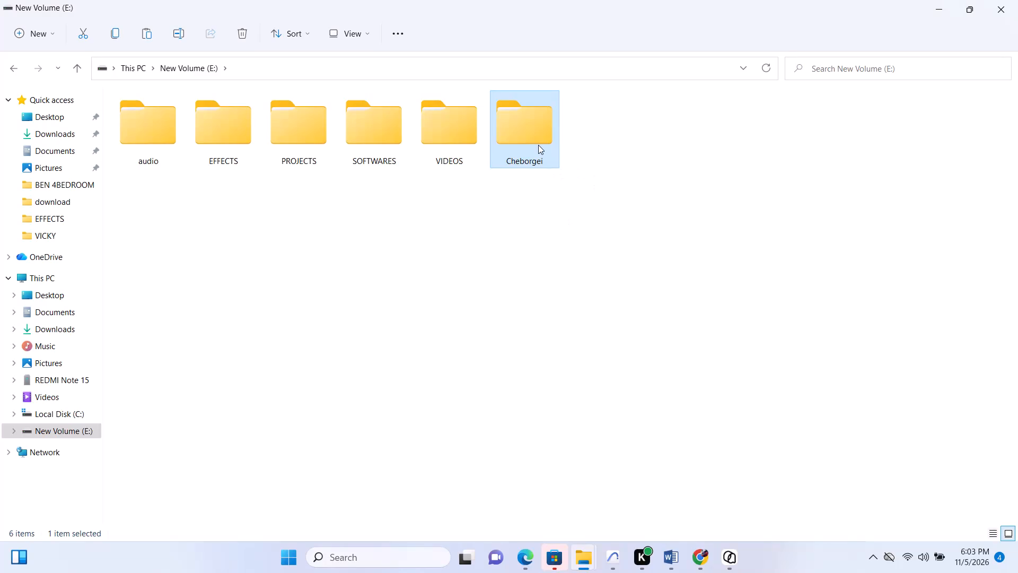
# Open the copied Cheborgei folder on the New Volume (E:) drive to view its contents.
pyautogui.doubleClick(538, 145)
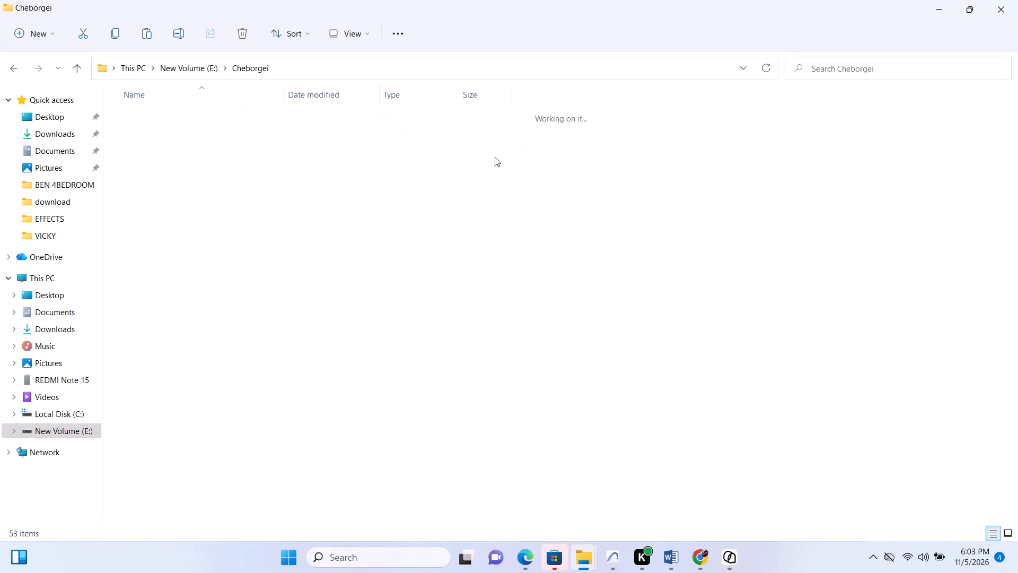
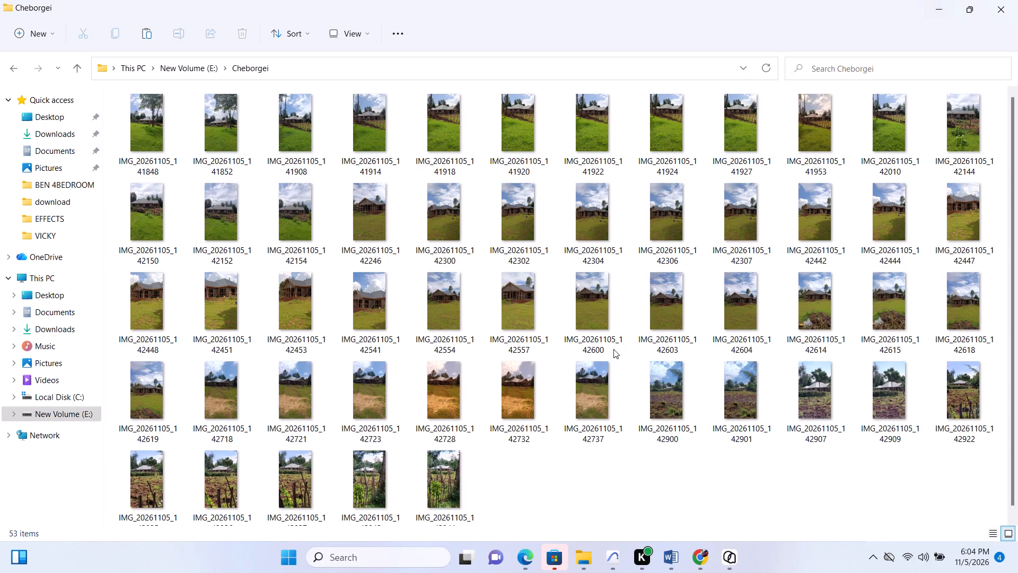
# Switch to the Canva photo editor page in Chrome.
pyautogui.click(705, 563)
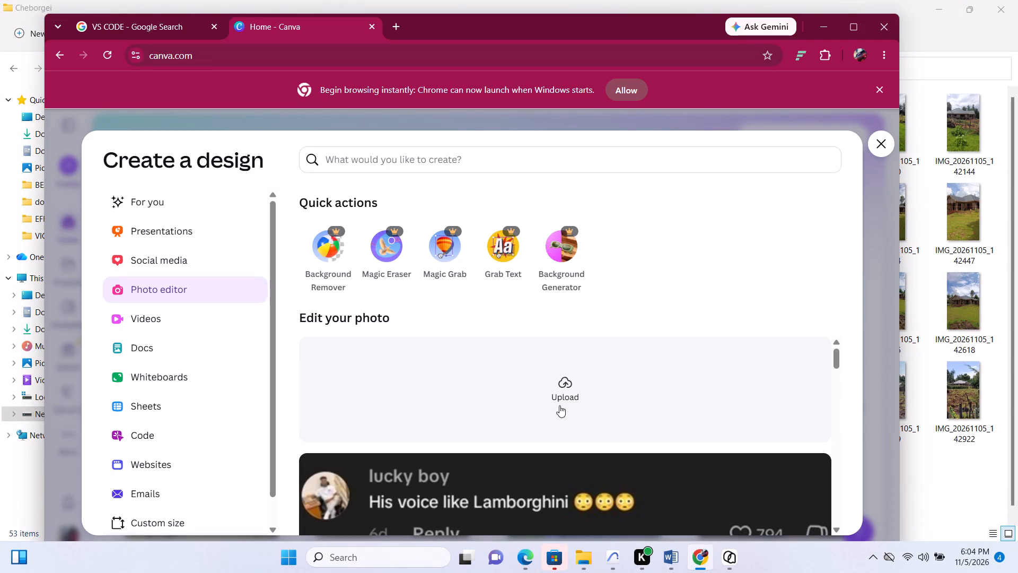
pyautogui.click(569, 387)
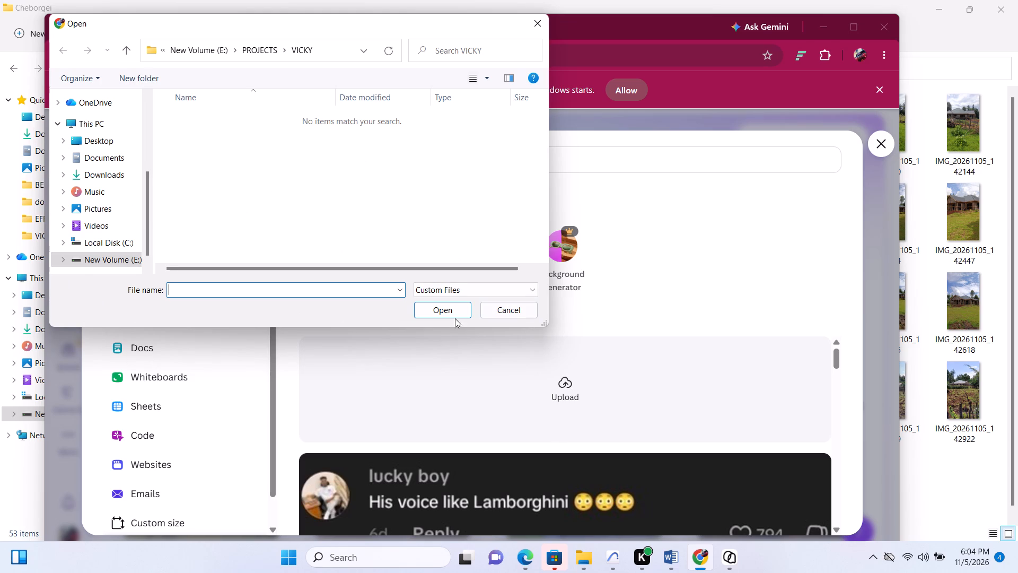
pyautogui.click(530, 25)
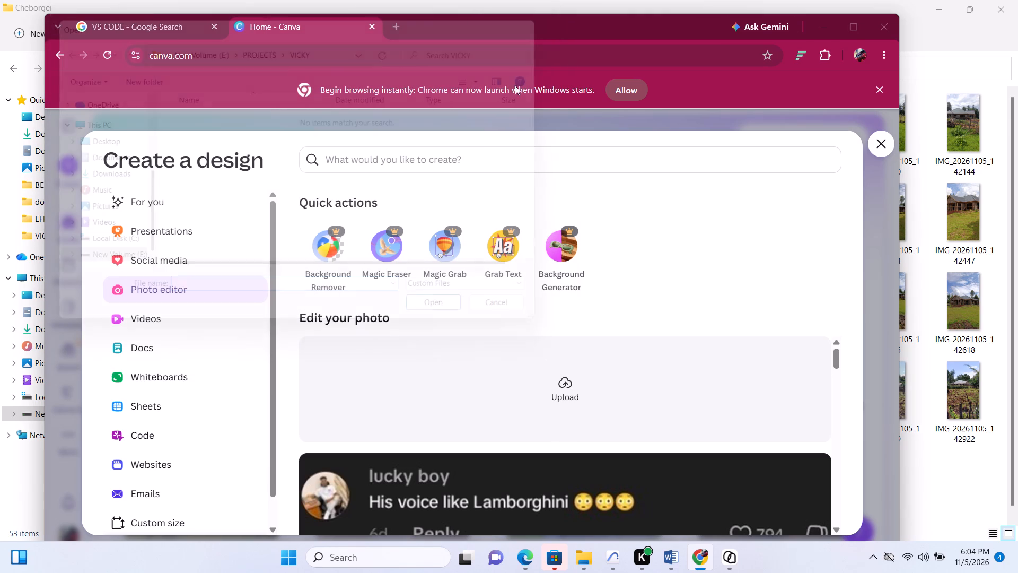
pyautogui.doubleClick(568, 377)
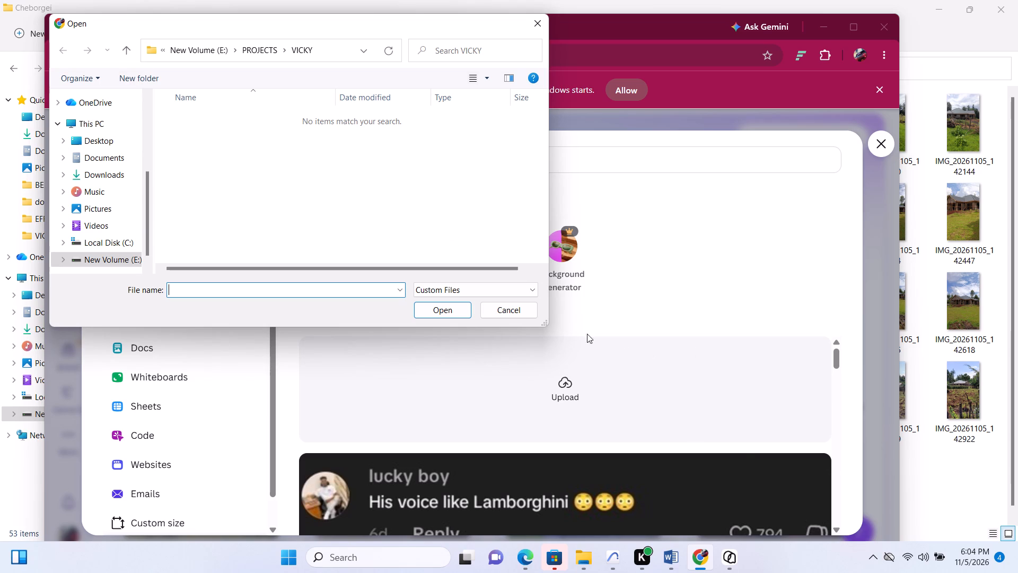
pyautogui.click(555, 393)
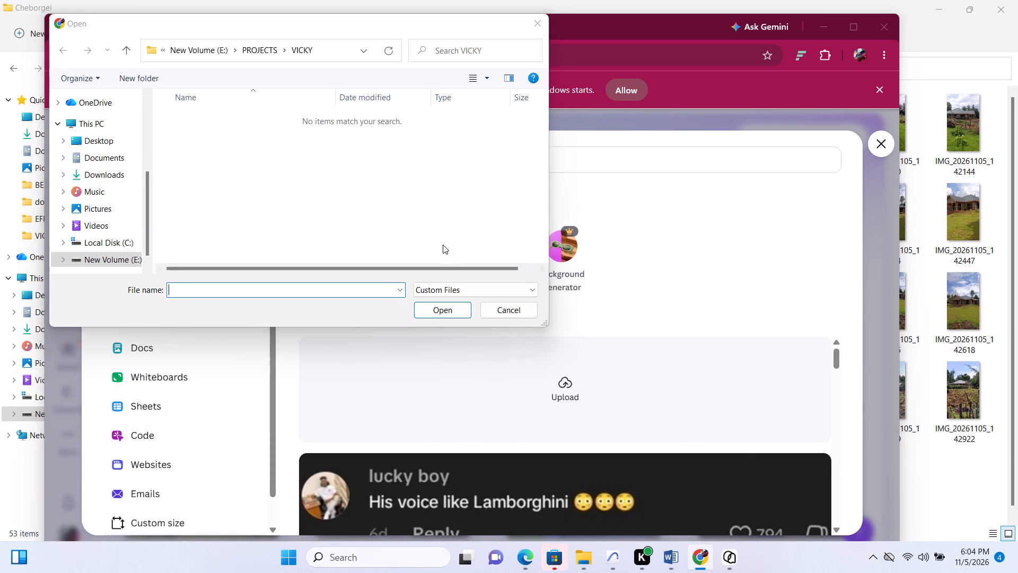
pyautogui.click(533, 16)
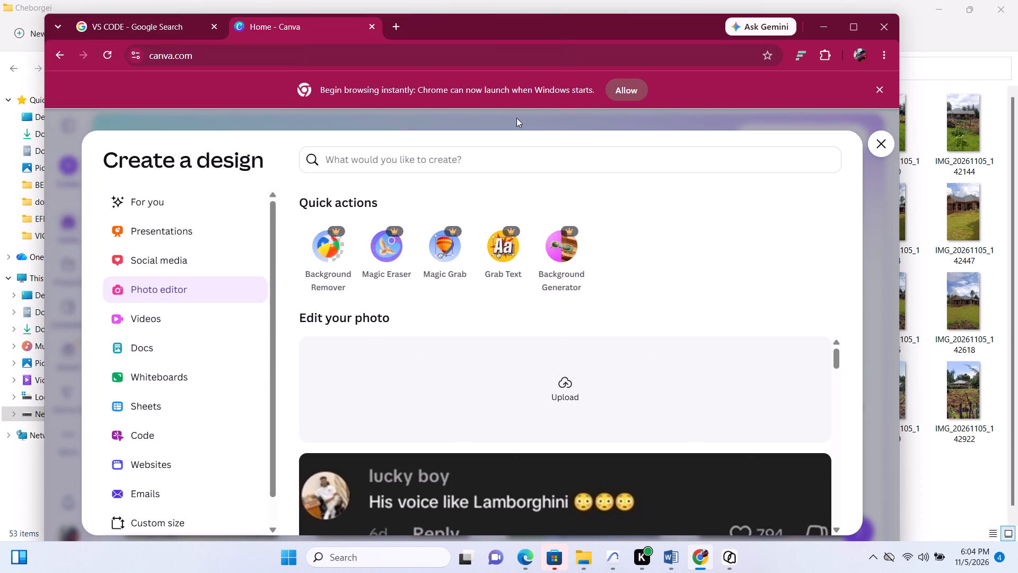
# Upload the photo IMG_20261105_141848 from the Cheborgei folder on New Volume (E:) to Canva's photo editor.
pyautogui.doubleClick(563, 384)
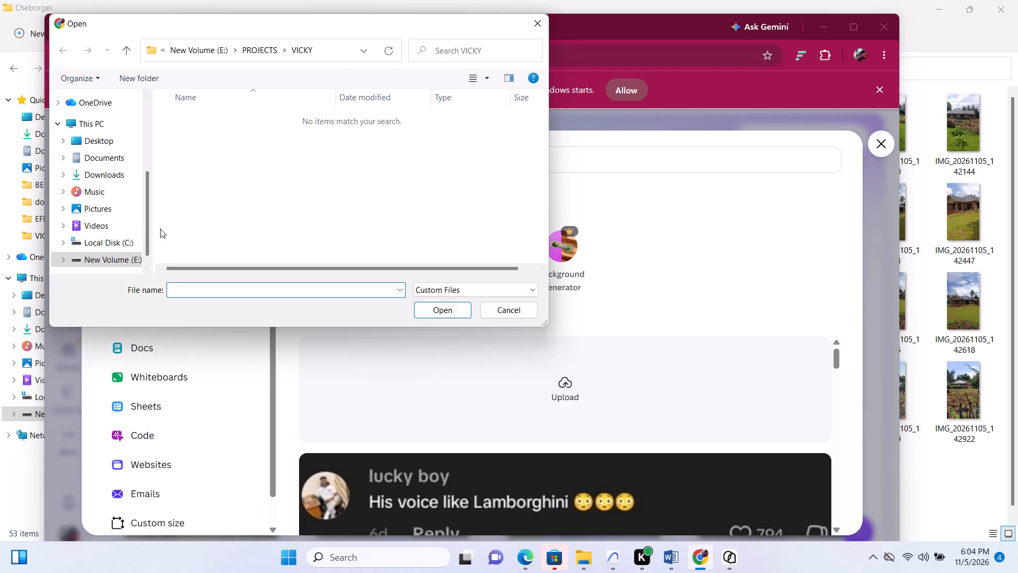
pyautogui.scroll(-2, 112, 223)
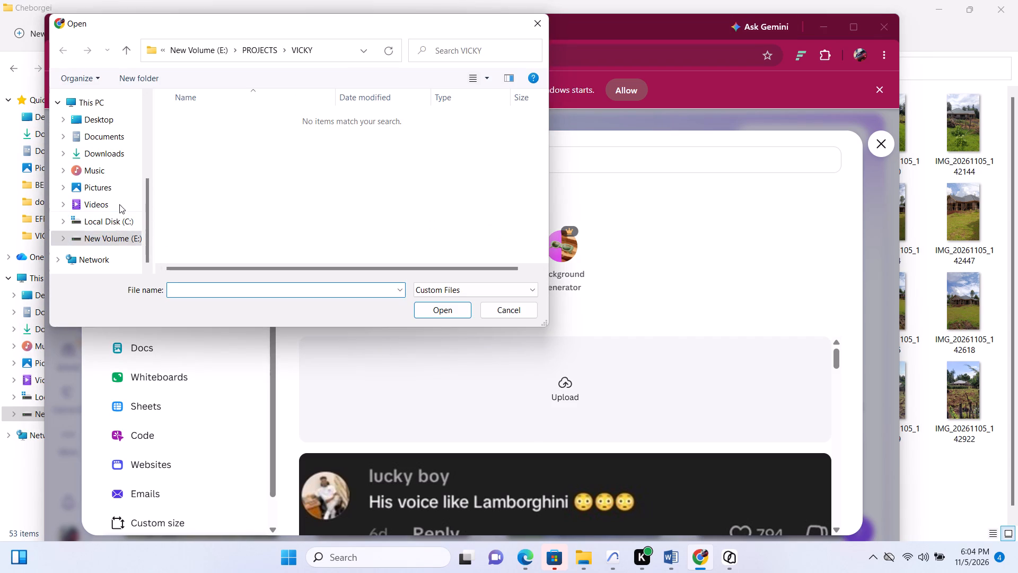
pyautogui.click(118, 233)
pyautogui.click(115, 219)
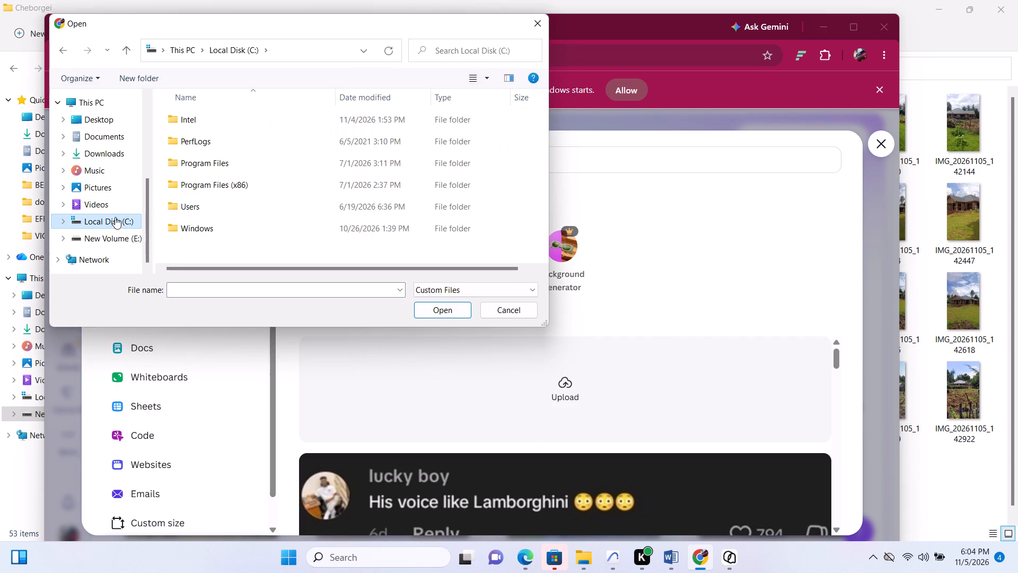
pyautogui.click(117, 236)
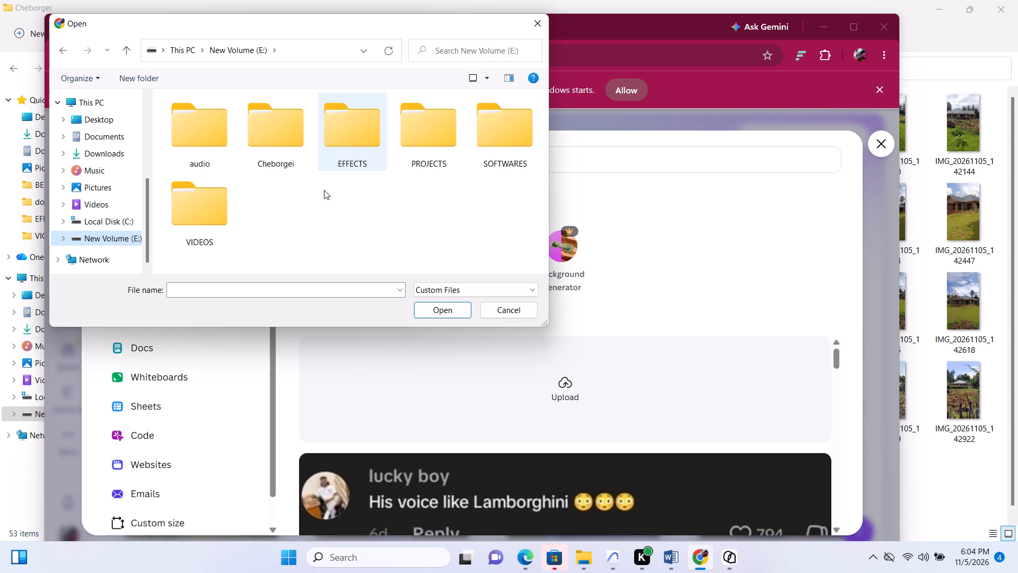
pyautogui.doubleClick(261, 140)
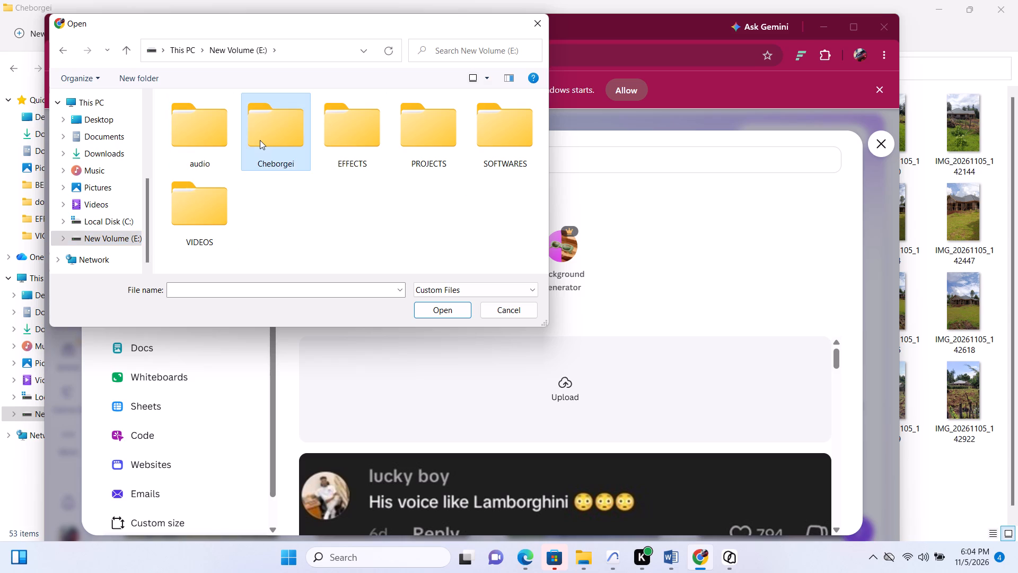
pyautogui.scroll(3, 381, 167)
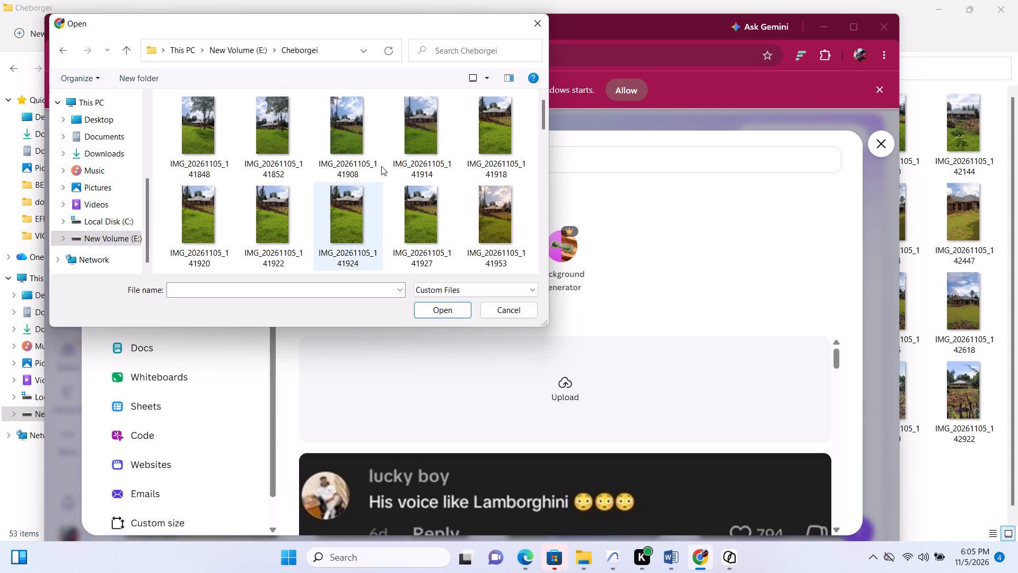
pyautogui.scroll(-2, 303, 160)
pyautogui.scroll(9, 307, 162)
pyautogui.doubleClick(207, 136)
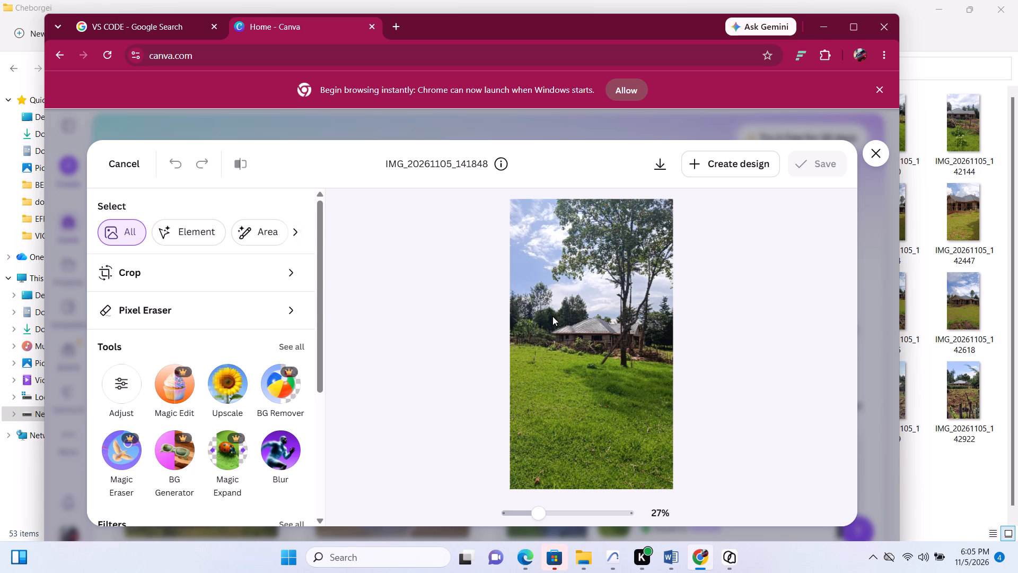
# Look through the photo editor's tools, filters and full set of shadow effects, and return to the main editing options.
pyautogui.scroll(-4, 517, 314)
pyautogui.scroll(-3, 231, 462)
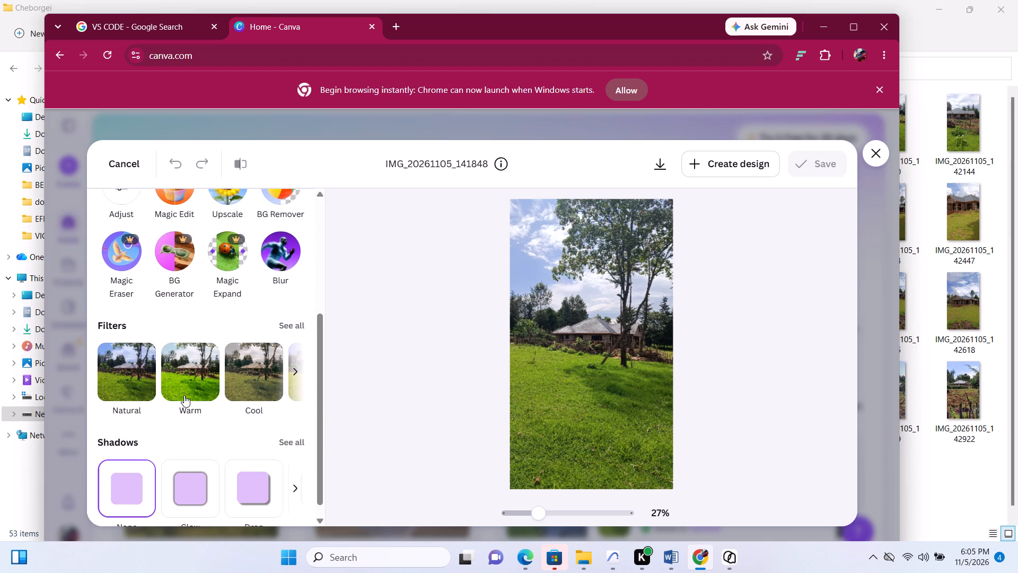
pyautogui.scroll(-4, 179, 473)
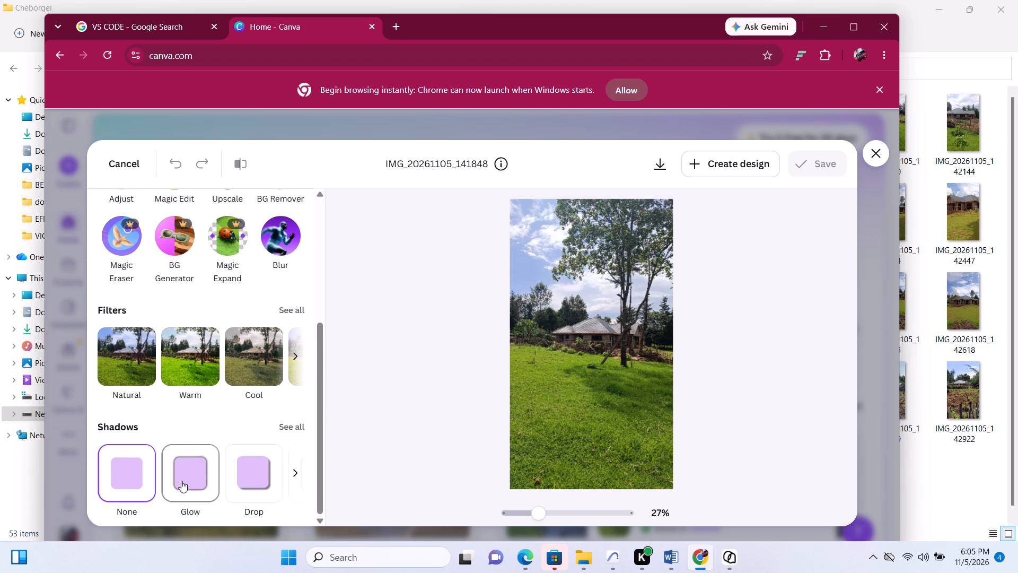
pyautogui.click(297, 427)
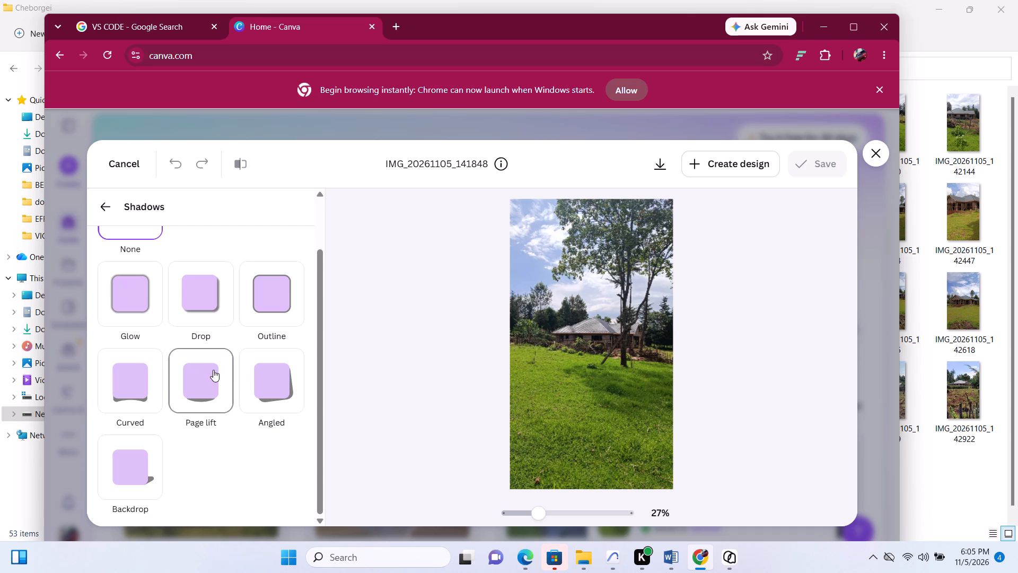
pyautogui.scroll(12, 213, 370)
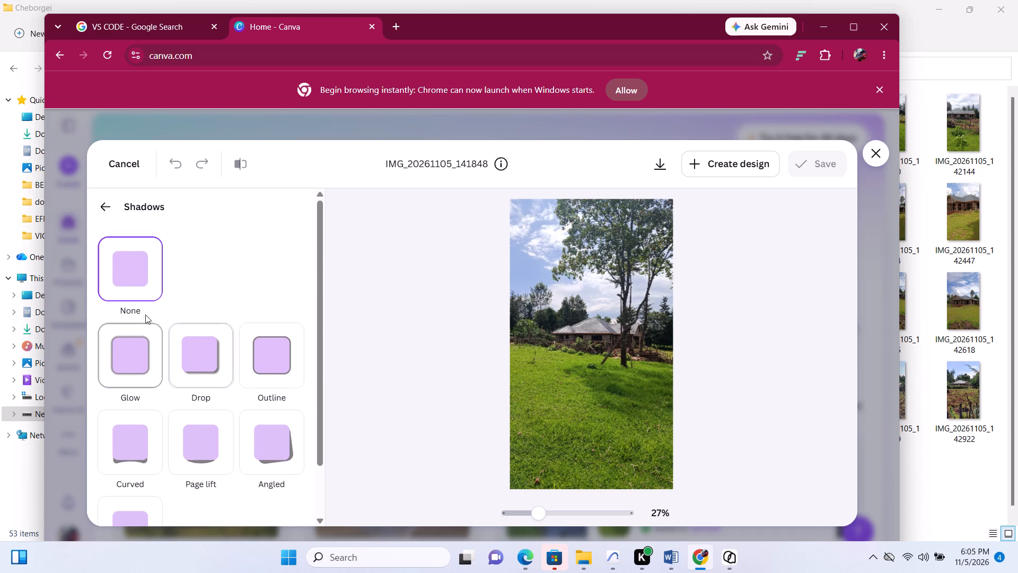
pyautogui.click(101, 199)
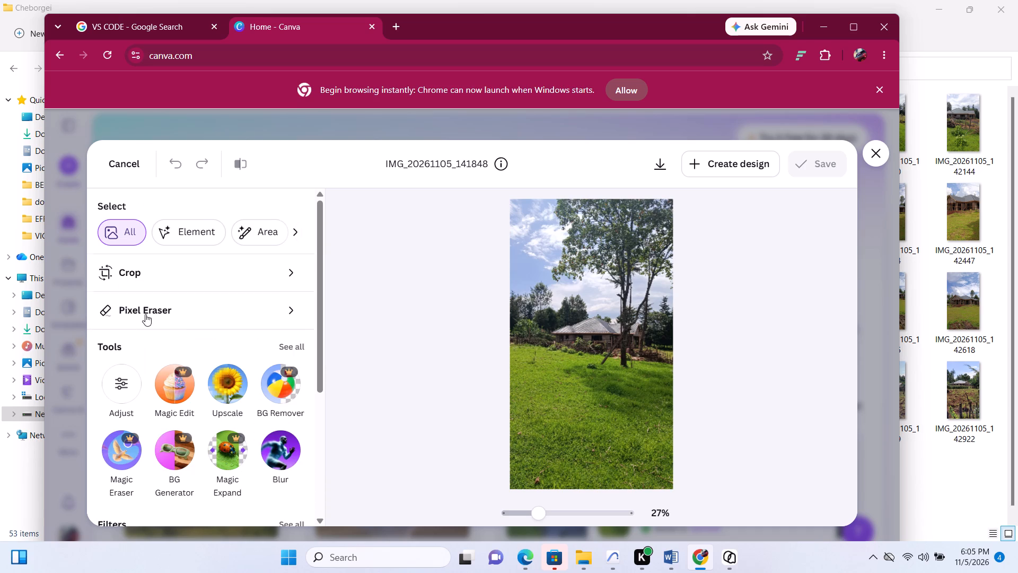
# Open the photo editor's full collection of filters, starting with the Natural and Warm groups.
pyautogui.scroll(-4, 170, 405)
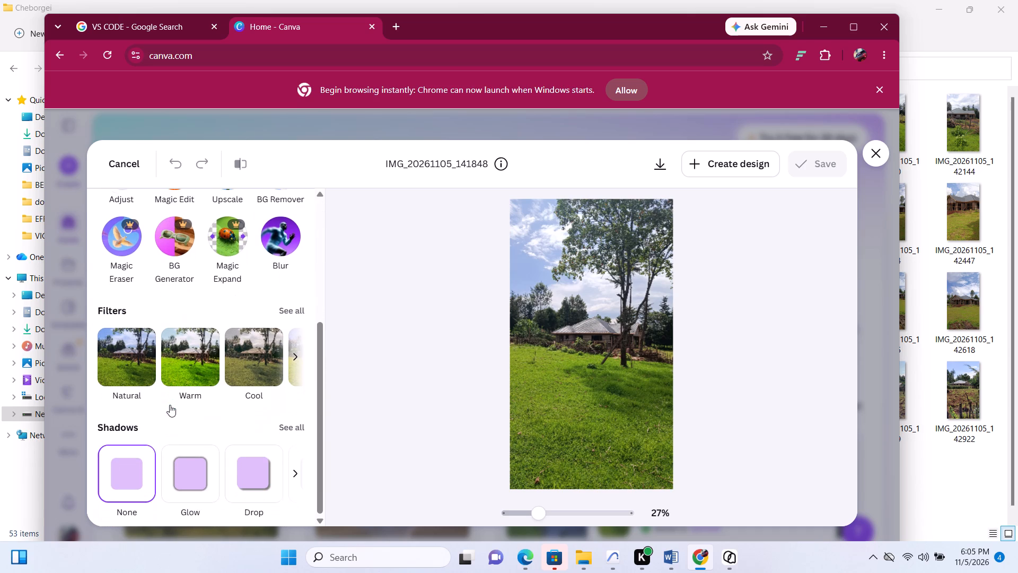
pyautogui.click(294, 309)
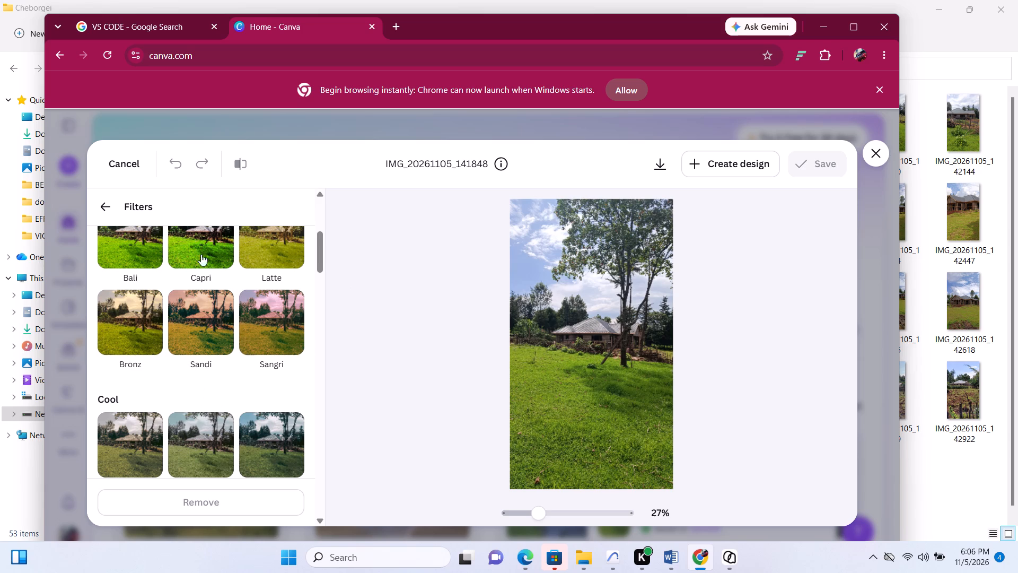
pyautogui.scroll(4, 161, 263)
pyautogui.scroll(5, 179, 316)
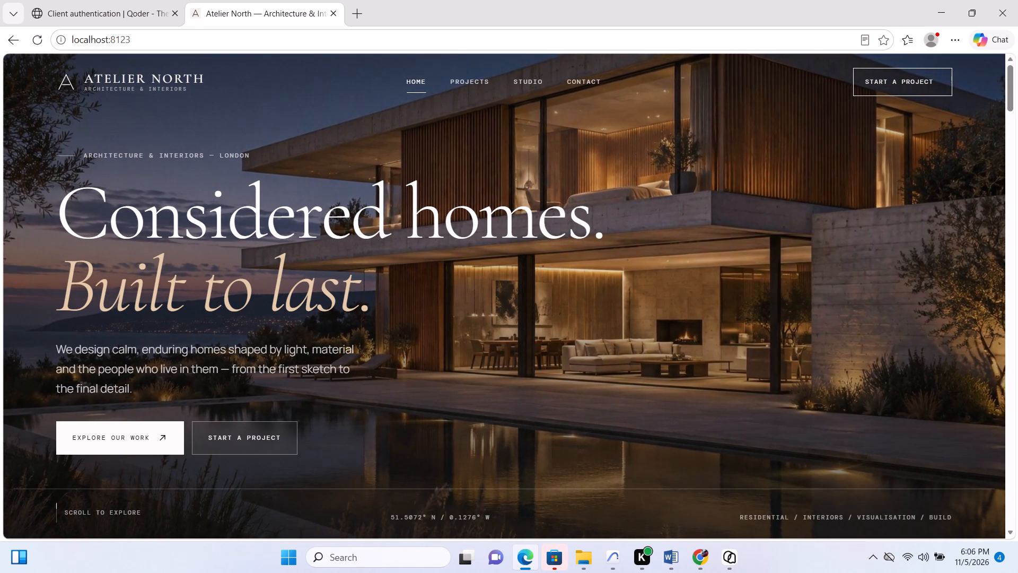
# In Microsoft Edge, look through the Atelier North home page down to its footer, then return to the Canva photo editor.
pyautogui.scroll(-16, 302, 318)
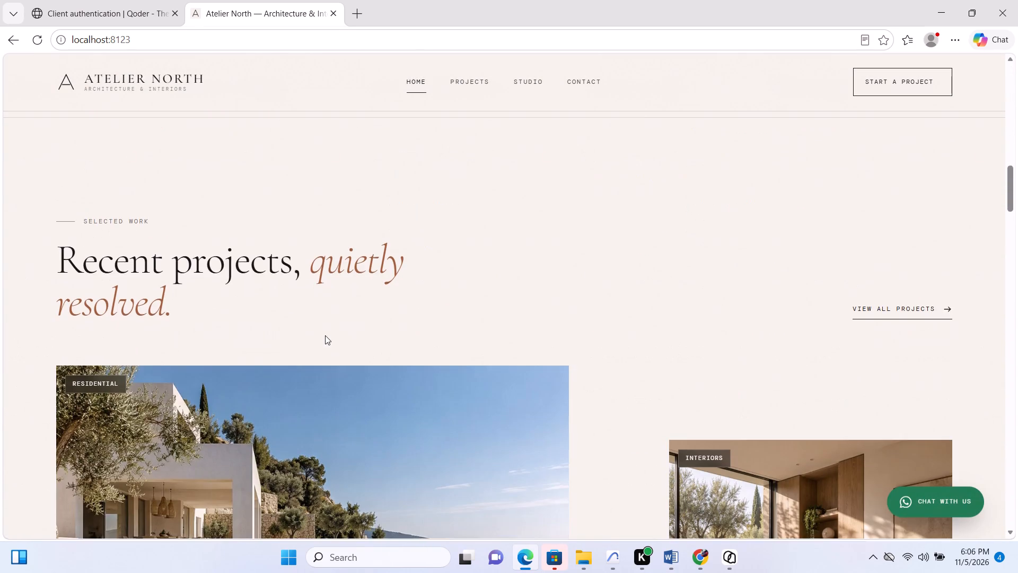
pyautogui.scroll(-15, 325, 335)
pyautogui.scroll(-6, 325, 335)
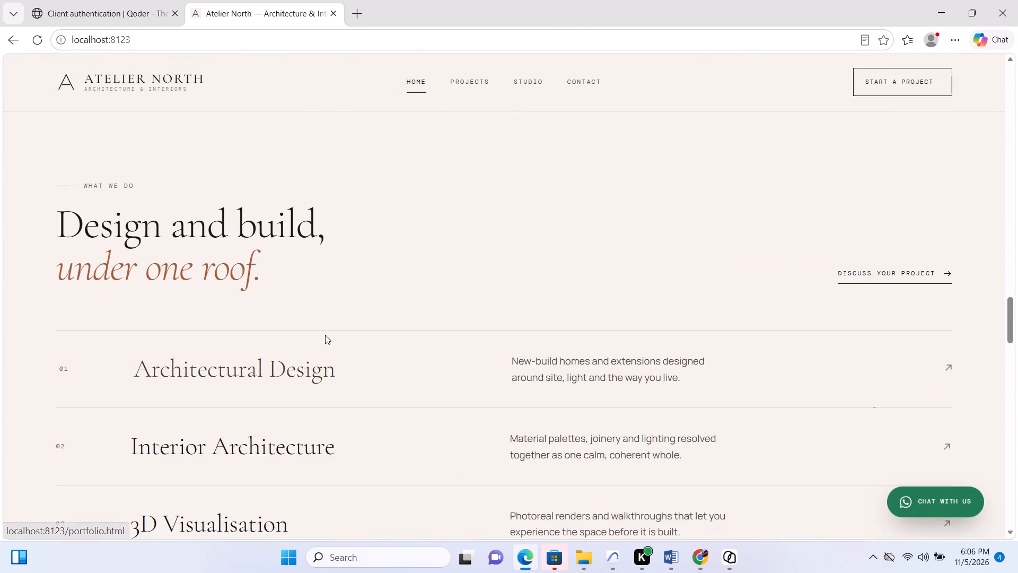
pyautogui.scroll(-19, 325, 335)
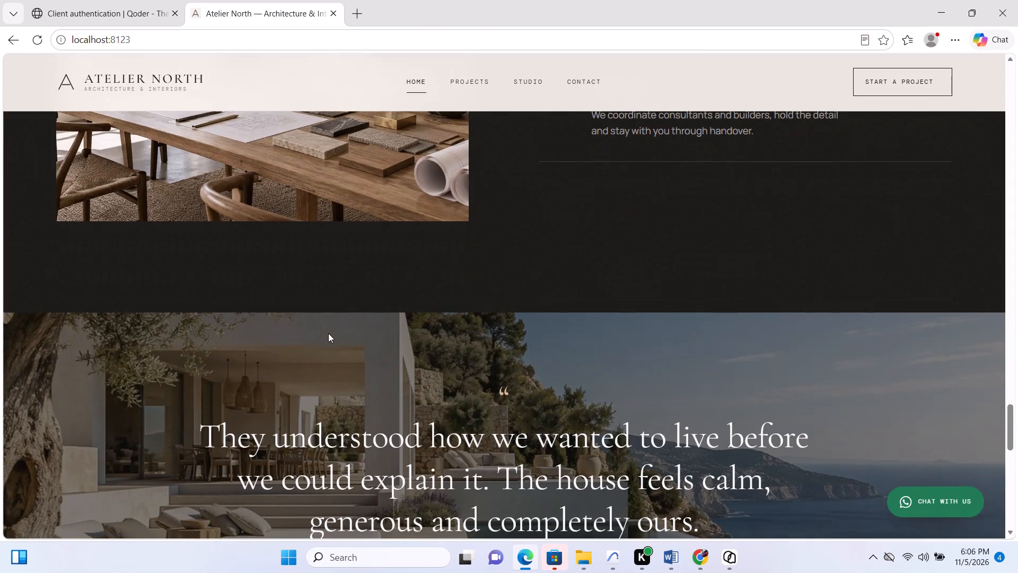
pyautogui.scroll(-8, 328, 333)
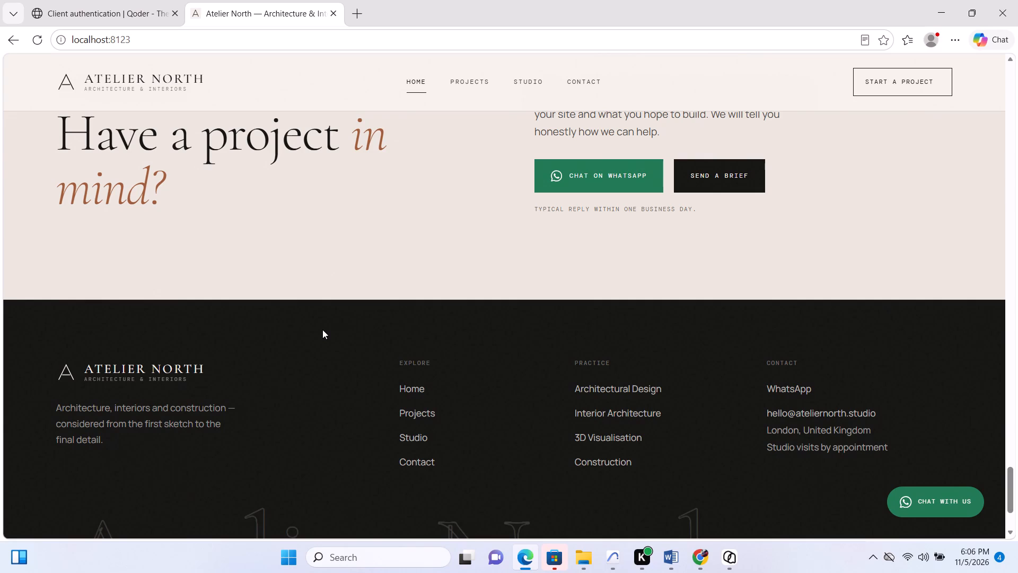
pyautogui.click(940, 9)
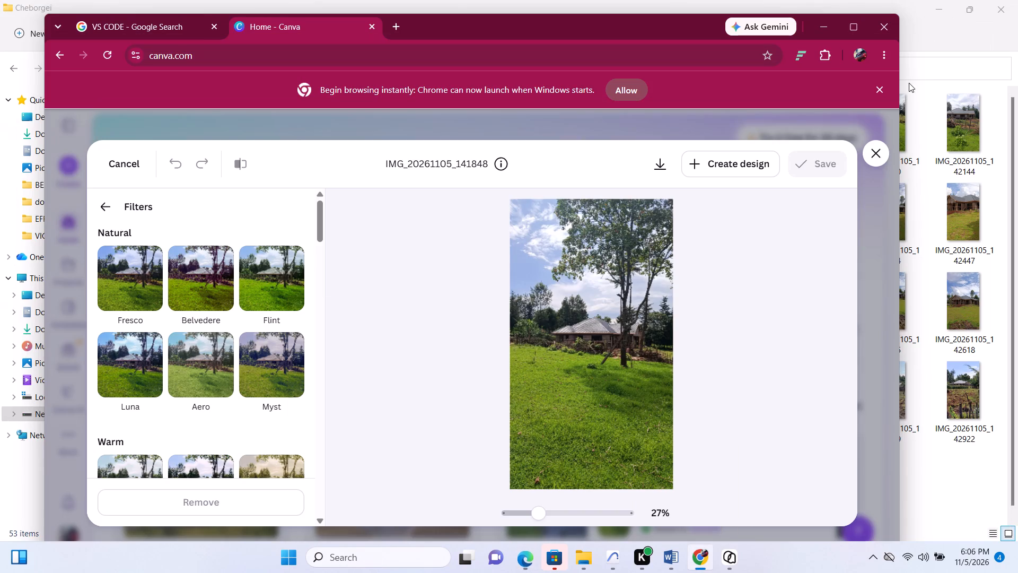
# Compare the Natural, Warm, Cool, Vivid, Soft and Vintage filter previews for the photo.
pyautogui.scroll(-5, 148, 410)
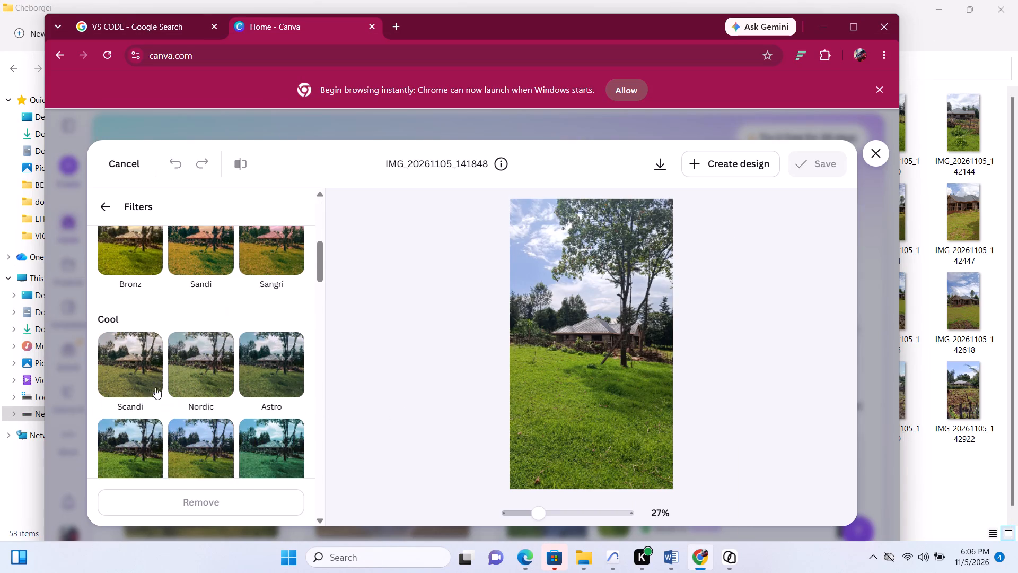
pyautogui.scroll(3, 159, 378)
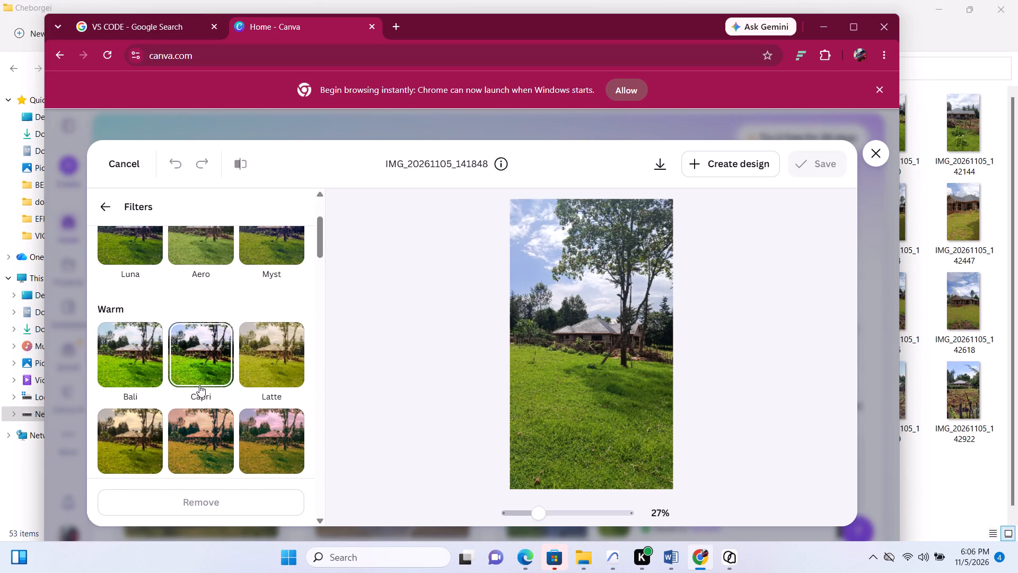
pyautogui.scroll(-8, 191, 389)
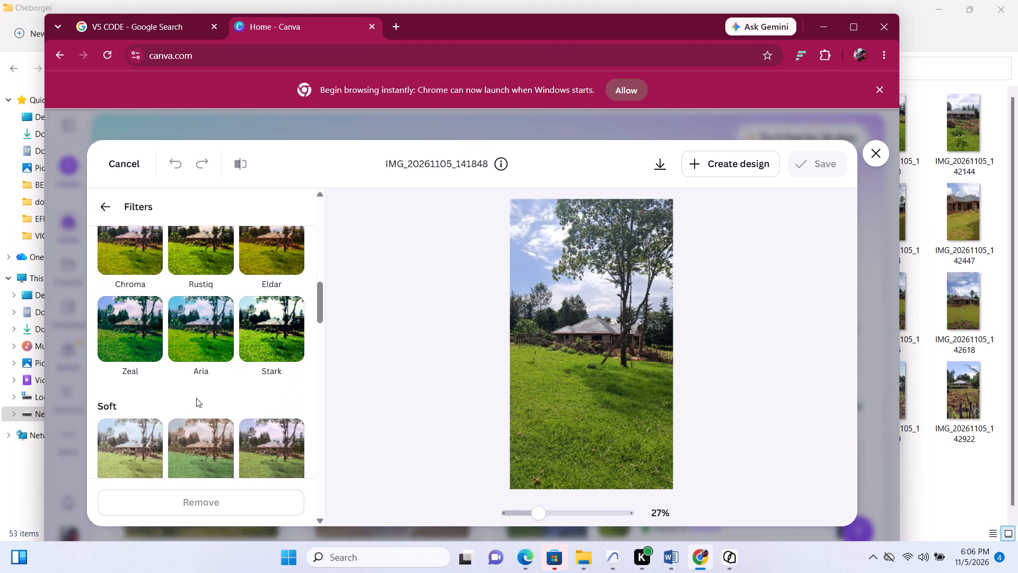
pyautogui.scroll(-8, 196, 398)
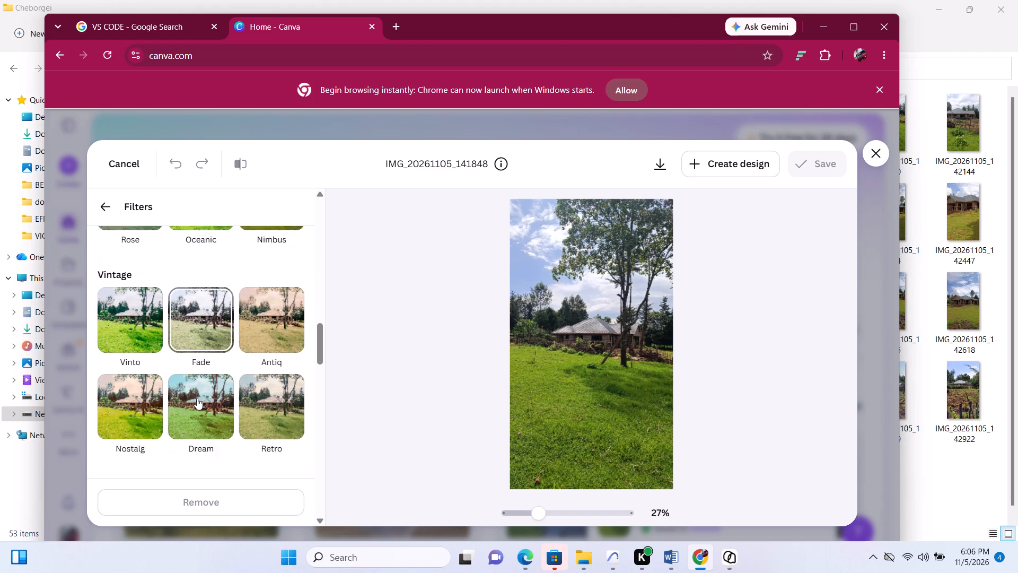
pyautogui.scroll(8, 197, 398)
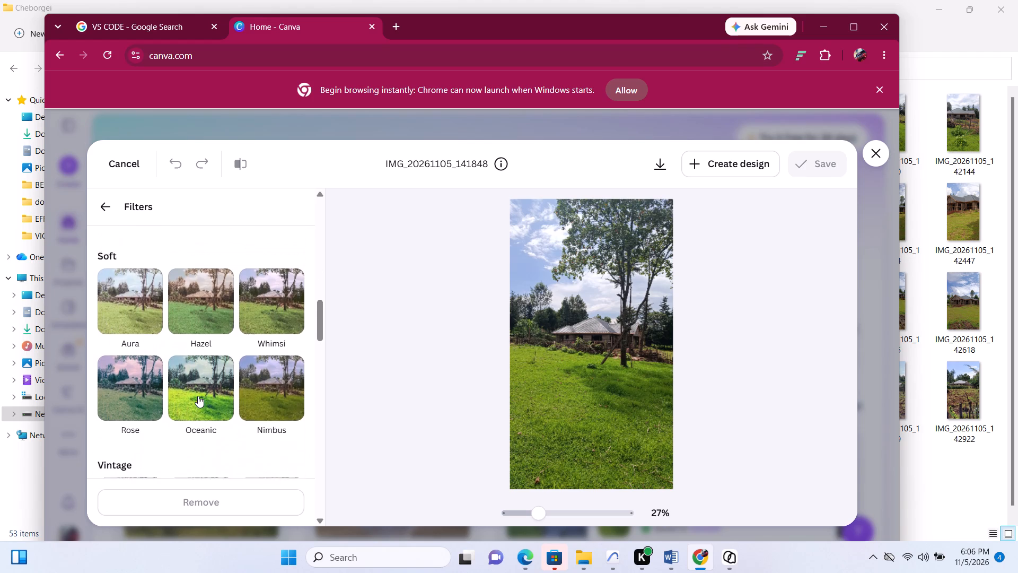
pyautogui.scroll(1, 198, 394)
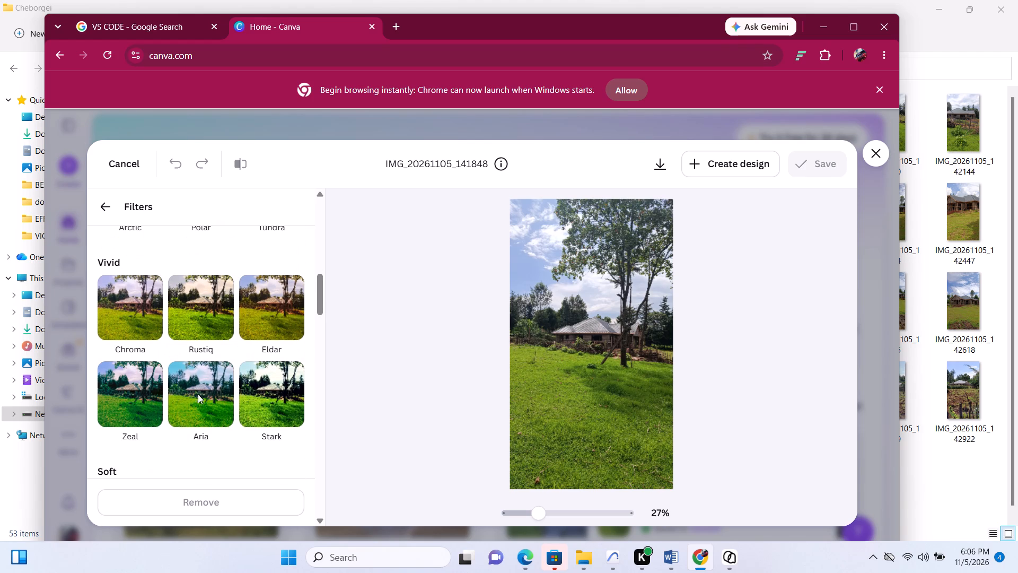
pyautogui.scroll(4, 198, 394)
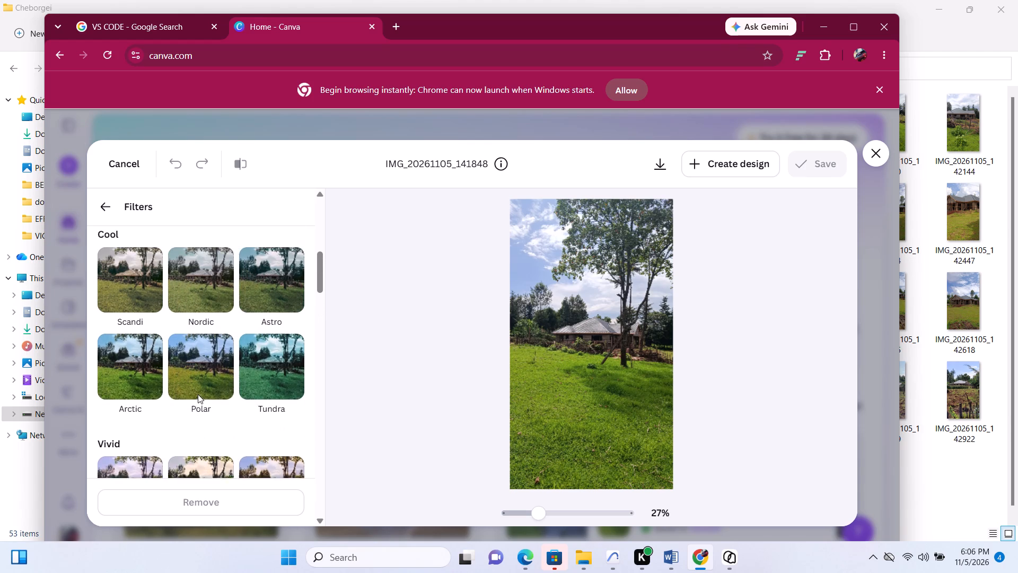
pyautogui.scroll(5, 195, 393)
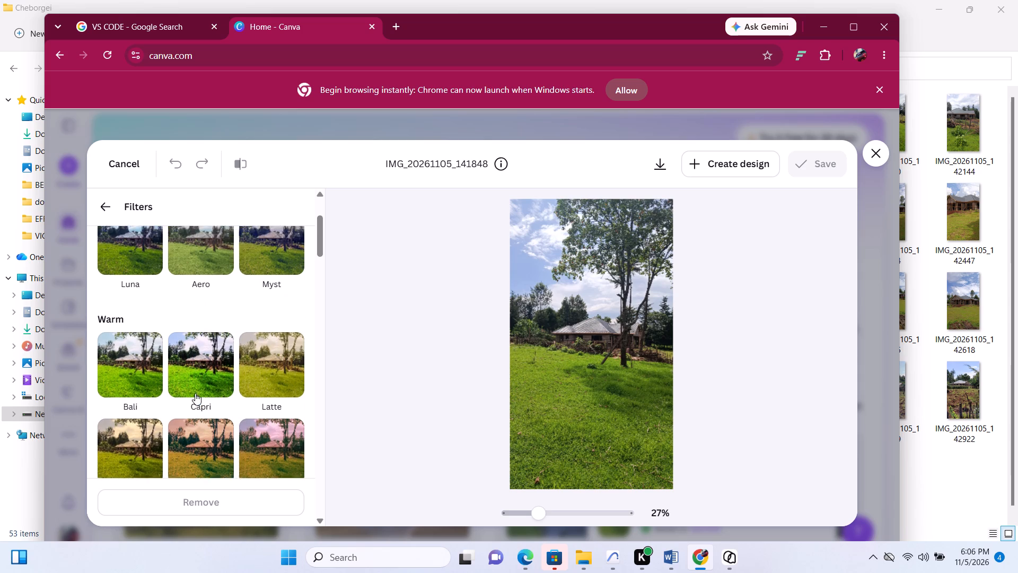
pyautogui.scroll(3, 195, 393)
# Apply the Aria filter from the Vivid group to the photo IMG_20261105_141848.
pyautogui.scroll(-3, 194, 394)
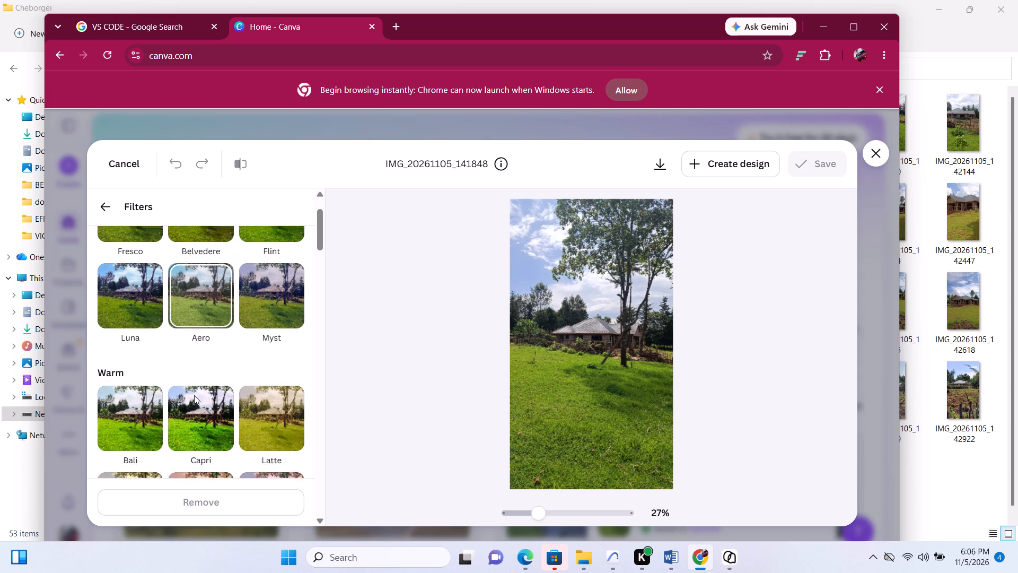
pyautogui.scroll(-4, 194, 396)
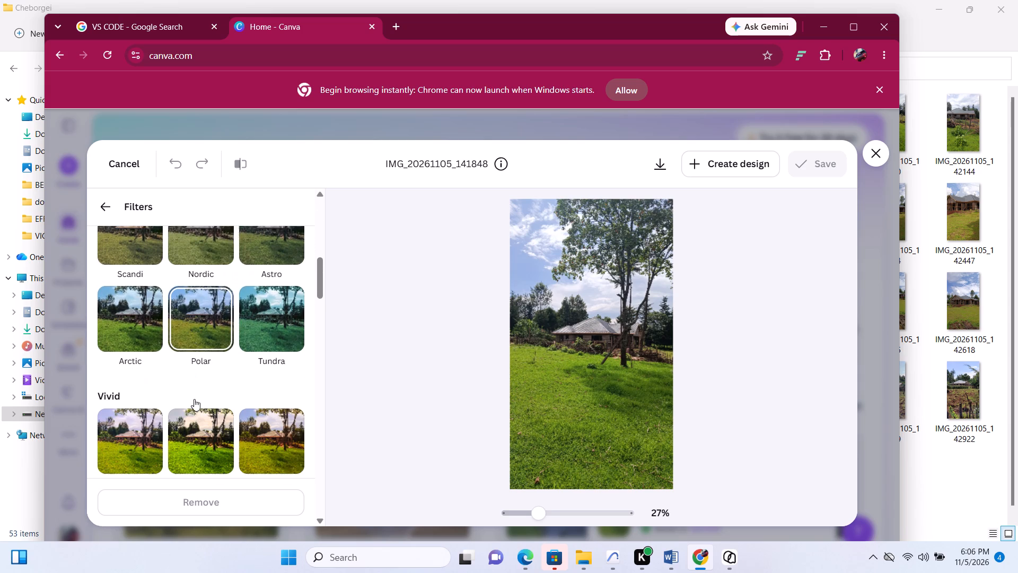
pyautogui.scroll(-2, 194, 400)
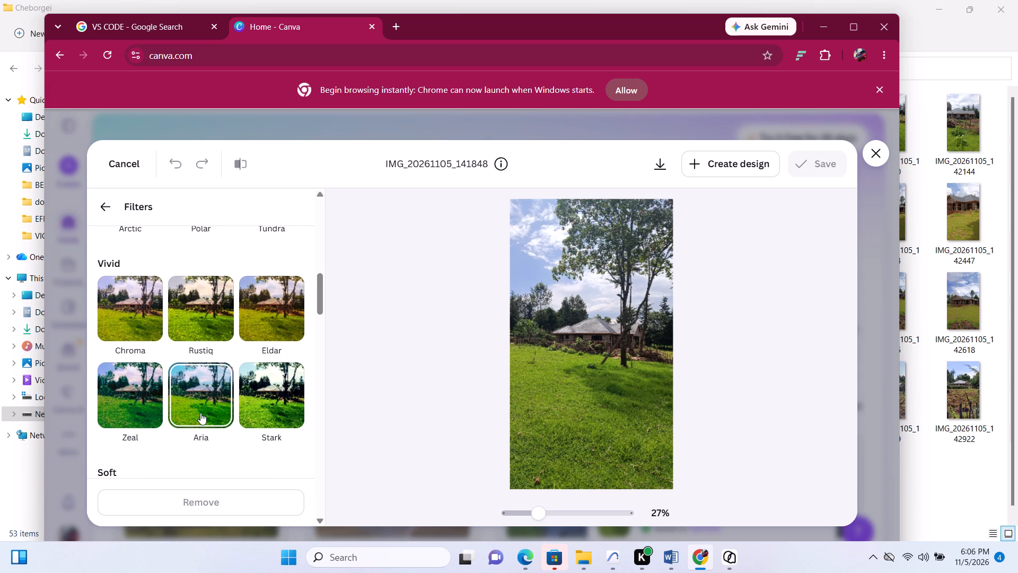
pyautogui.click(195, 410)
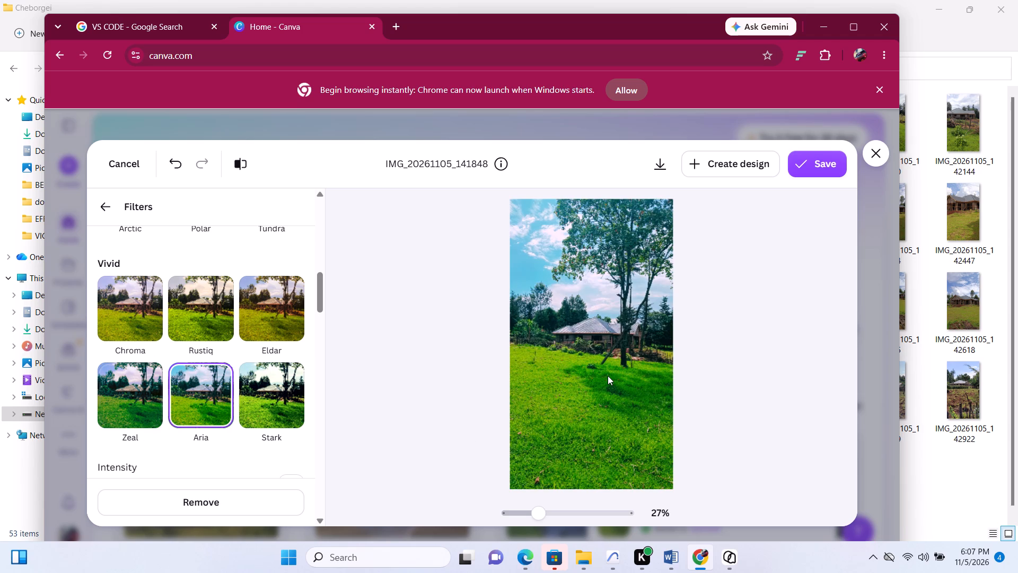
# Examine the house in the filtered photo up close at about 127% zoom.
pyautogui.scroll(4, 608, 376)
pyautogui.click(587, 334)
pyautogui.scroll(5, 589, 331)
pyautogui.scroll(-3, 556, 324)
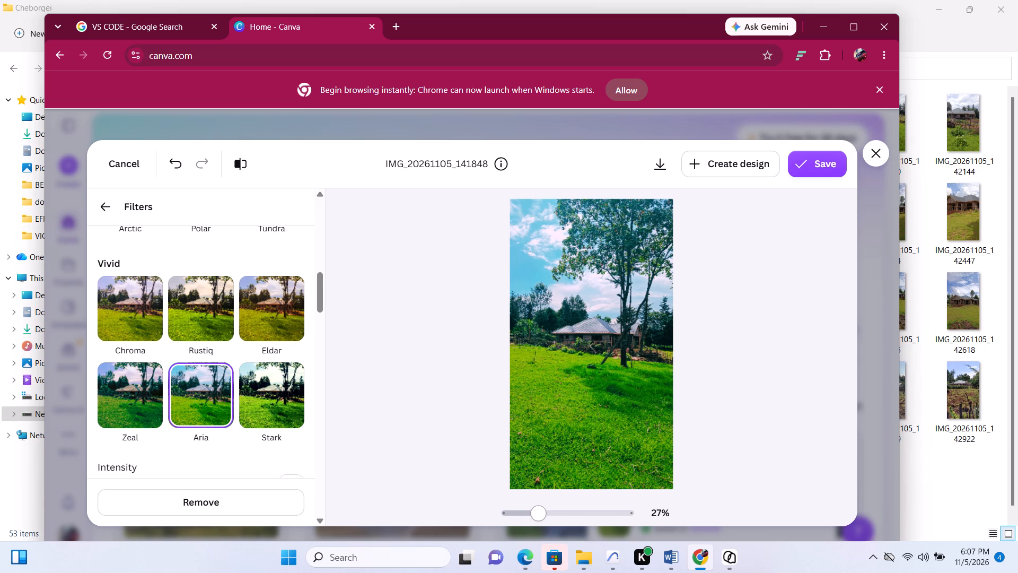
pyautogui.moveTo(541, 519); pyautogui.dragTo(584, 522)
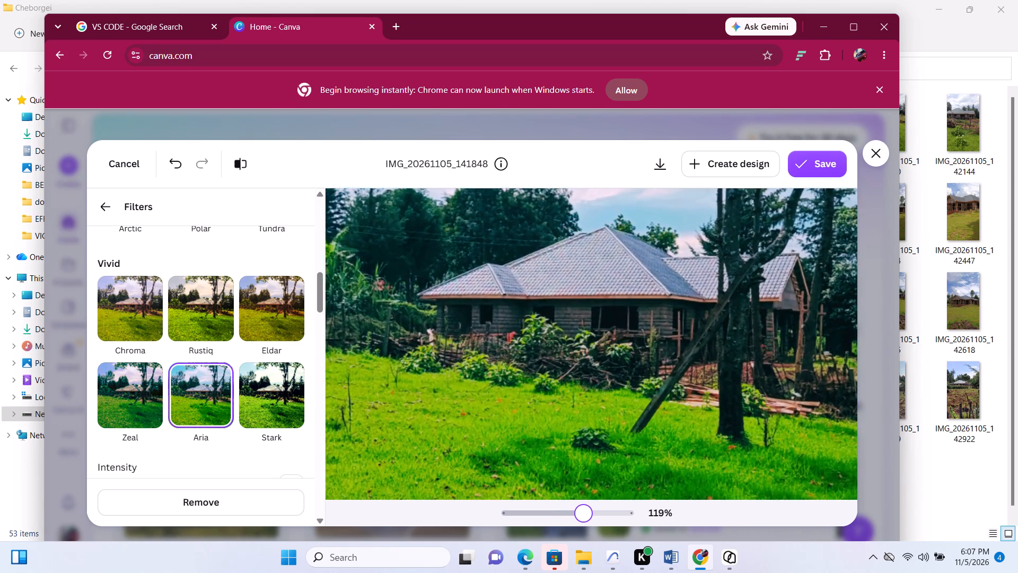
pyautogui.moveTo(584, 522); pyautogui.dragTo(572, 522)
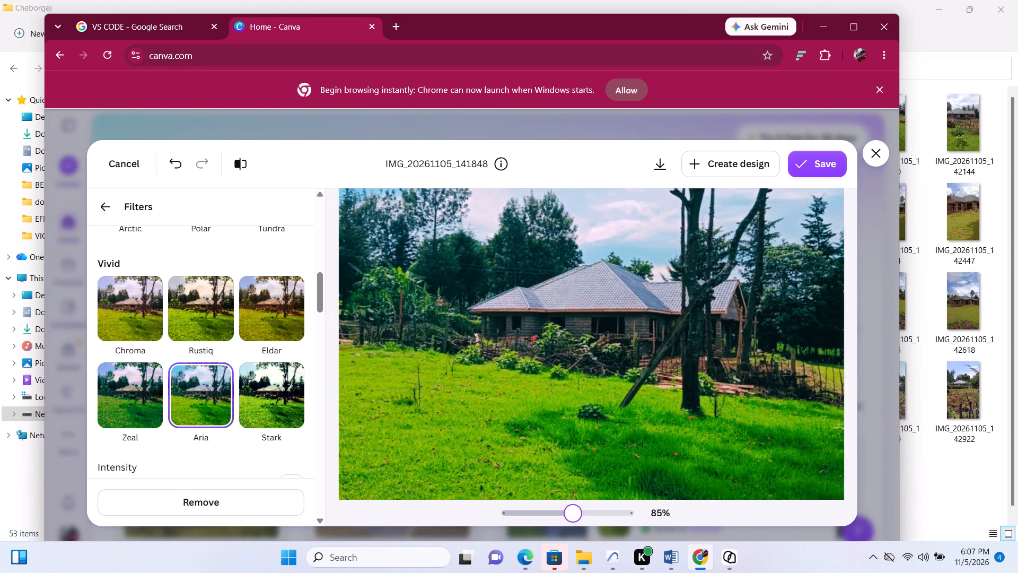
pyautogui.moveTo(572, 522); pyautogui.dragTo(586, 524)
pyautogui.scroll(3, 651, 318)
pyautogui.scroll(-3, 657, 316)
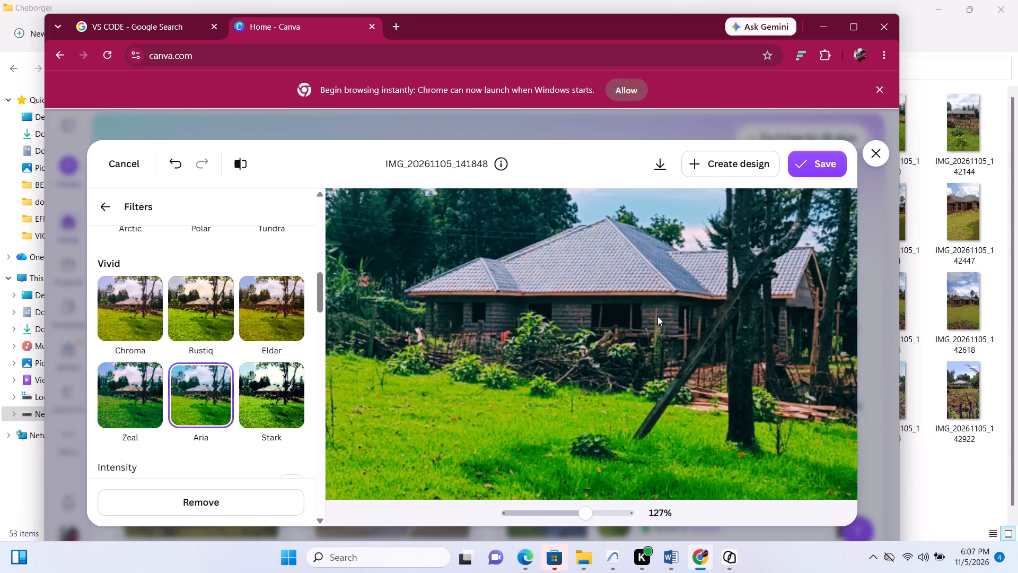
# Maximize the browser window and examine the house in the Aria-filtered photo at several magnifications, finishing at 118% zoom.
pyautogui.scroll(-1, 657, 316)
pyautogui.scroll(1, 657, 316)
pyautogui.click(857, 28)
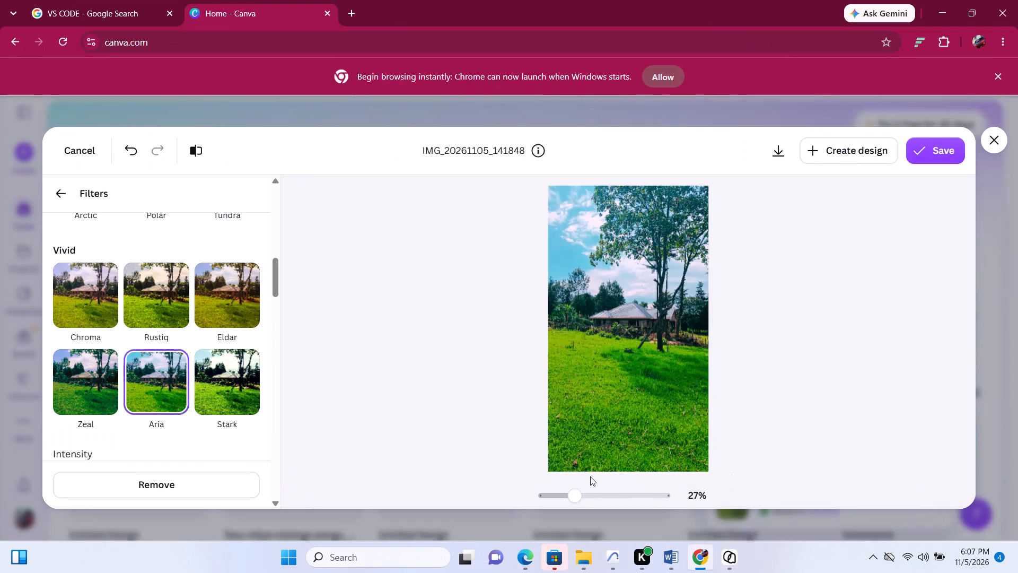
pyautogui.moveTo(574, 496); pyautogui.dragTo(627, 499)
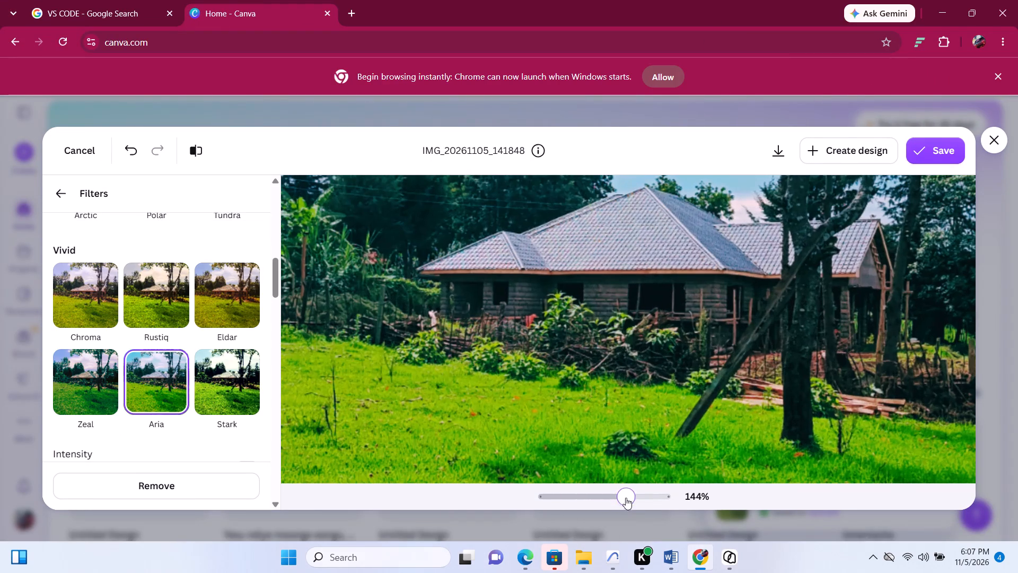
pyautogui.scroll(3, 688, 346)
pyautogui.scroll(-2, 688, 346)
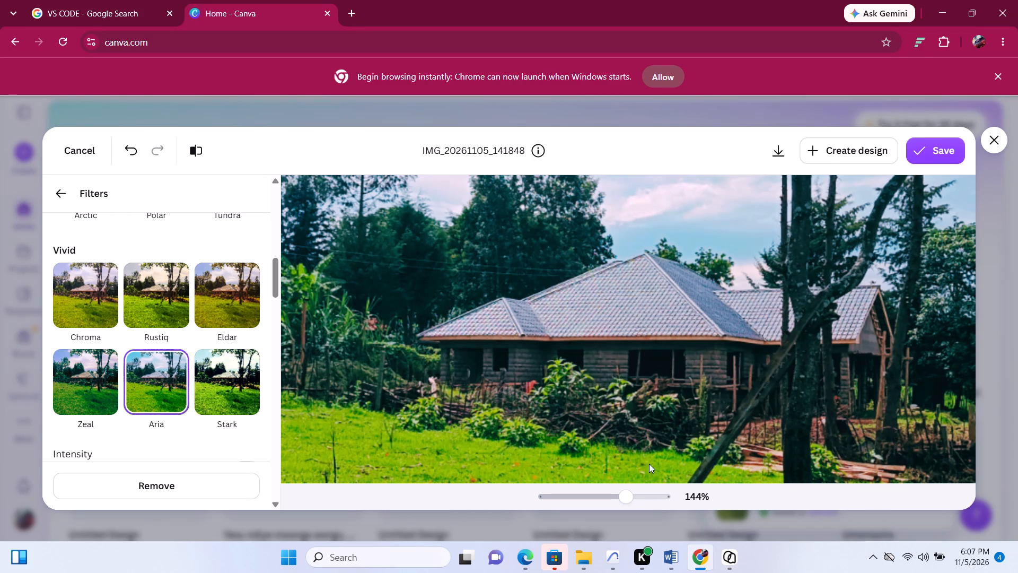
pyautogui.scroll(-2, 676, 442)
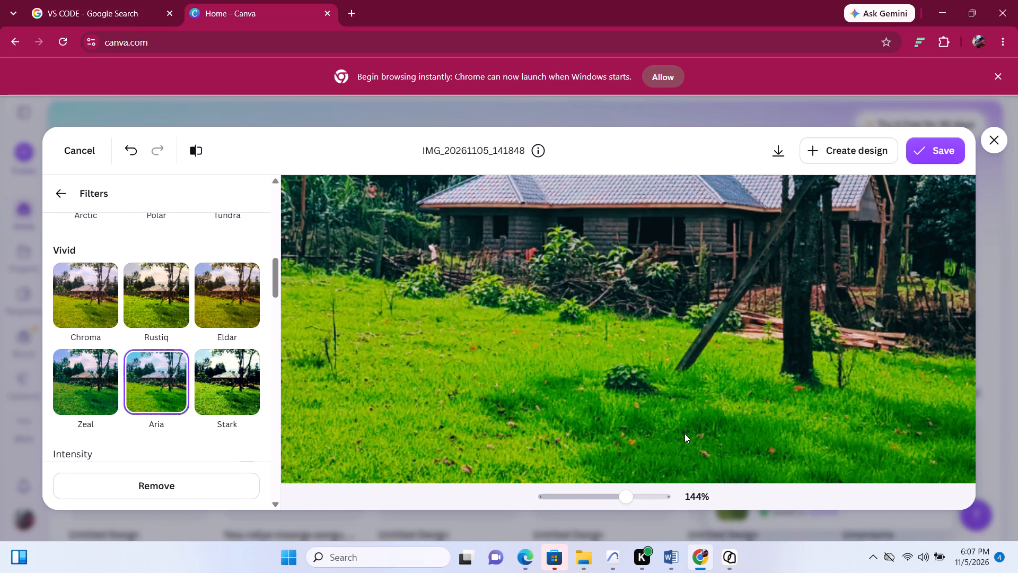
pyautogui.scroll(1, 684, 433)
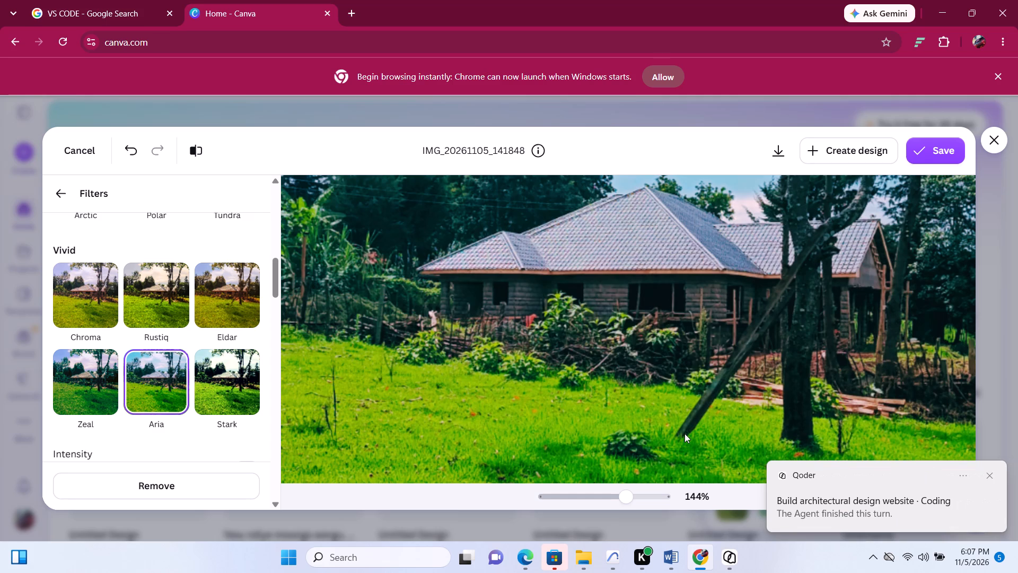
pyautogui.scroll(1, 684, 433)
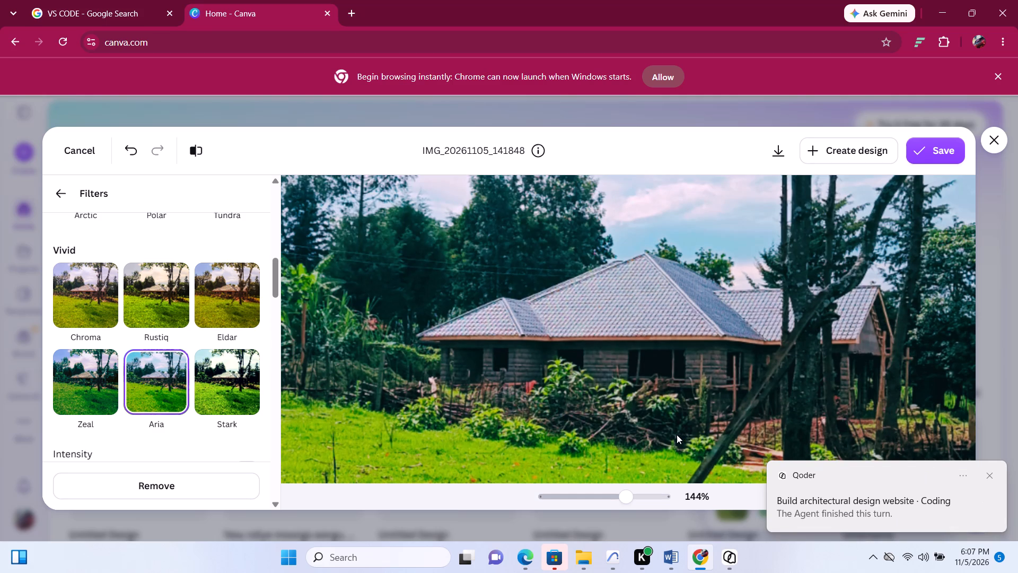
pyautogui.moveTo(627, 498); pyautogui.dragTo(660, 502)
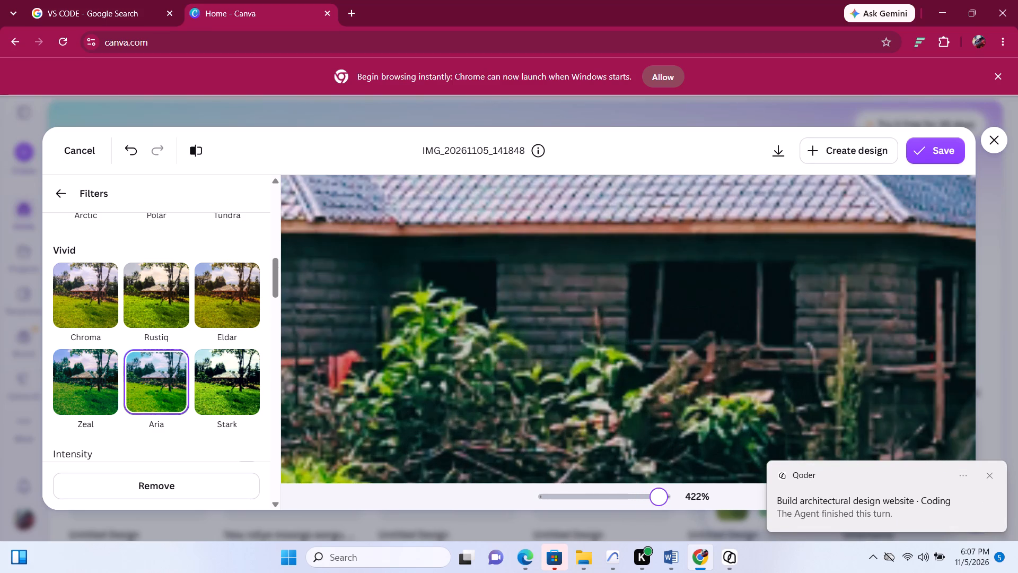
pyautogui.moveTo(660, 502); pyautogui.dragTo(629, 501)
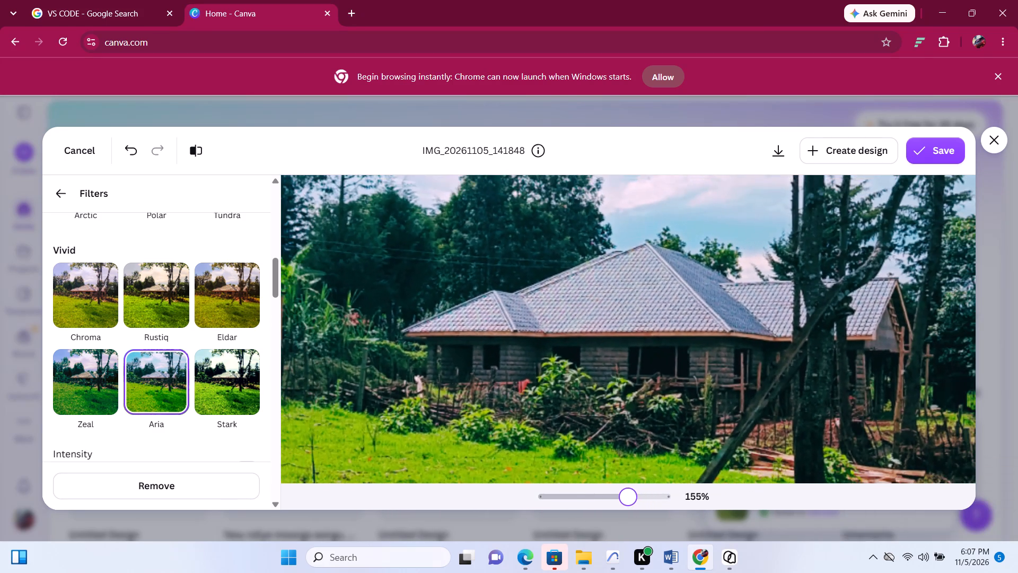
pyautogui.moveTo(629, 501); pyautogui.dragTo(618, 497)
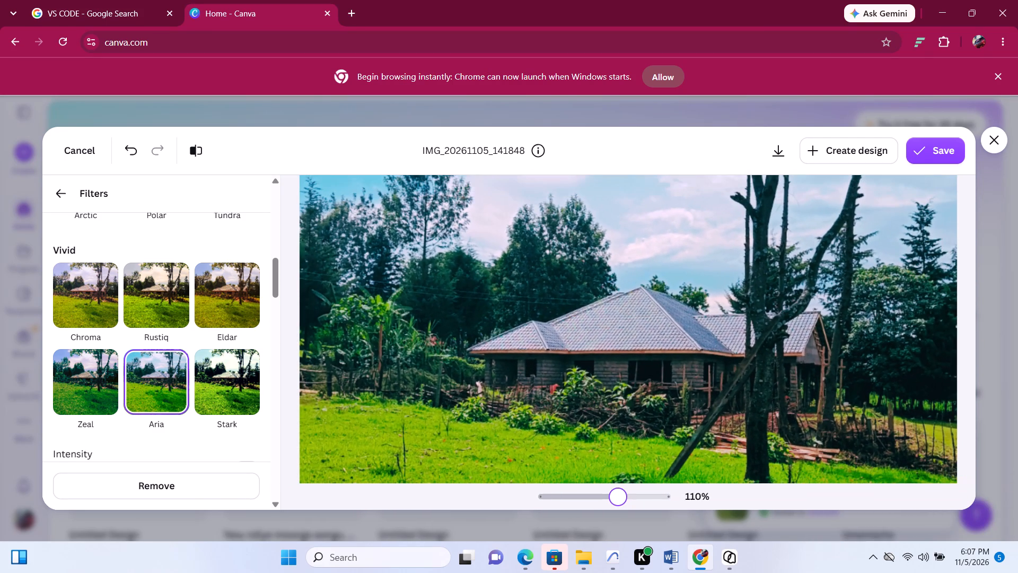
pyautogui.moveTo(618, 497); pyautogui.dragTo(620, 496)
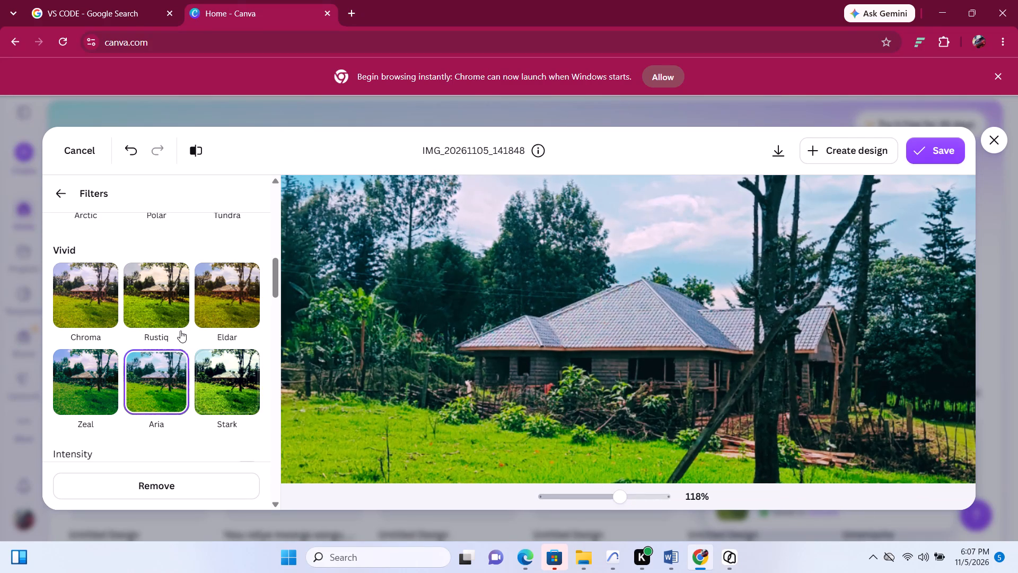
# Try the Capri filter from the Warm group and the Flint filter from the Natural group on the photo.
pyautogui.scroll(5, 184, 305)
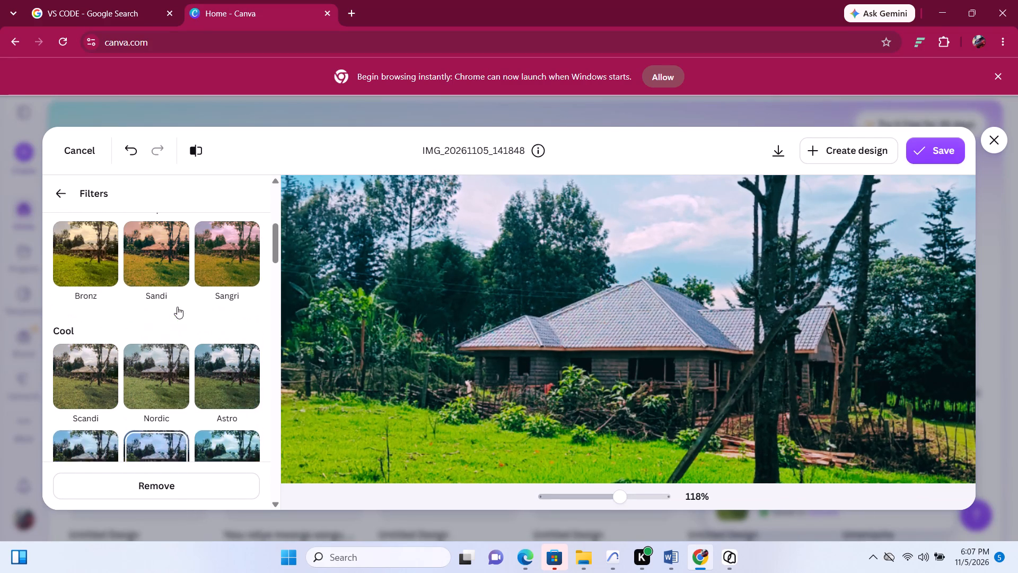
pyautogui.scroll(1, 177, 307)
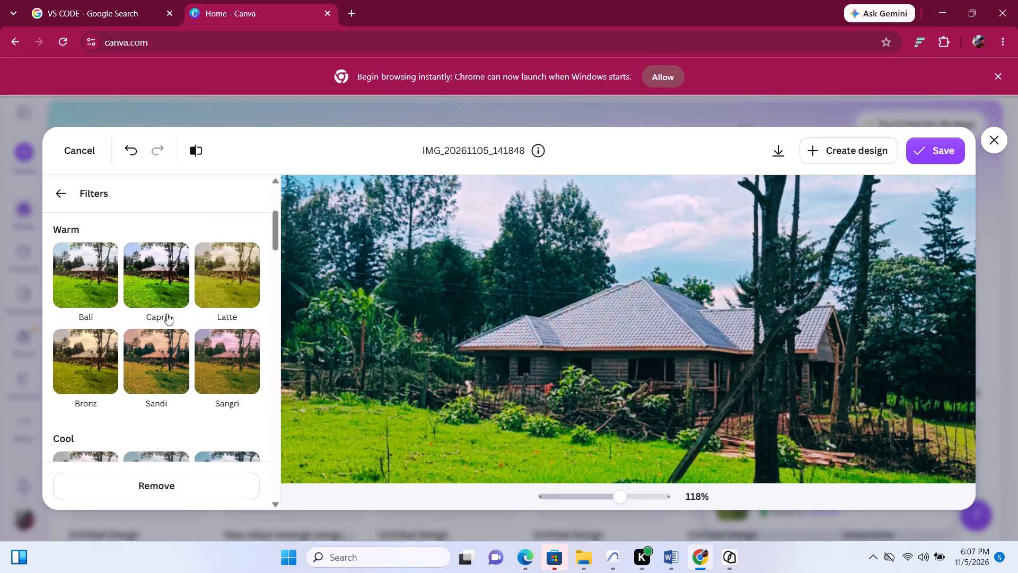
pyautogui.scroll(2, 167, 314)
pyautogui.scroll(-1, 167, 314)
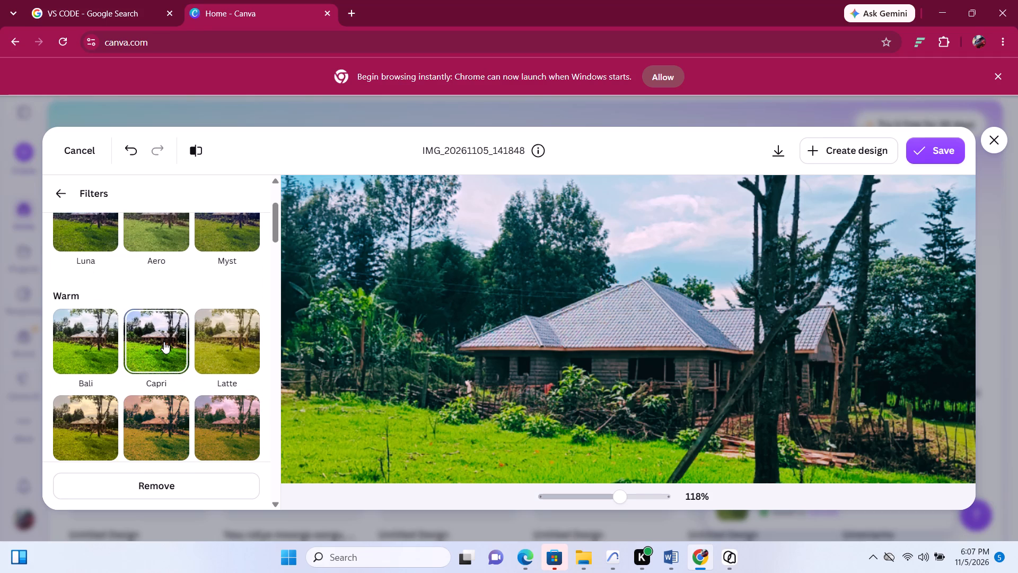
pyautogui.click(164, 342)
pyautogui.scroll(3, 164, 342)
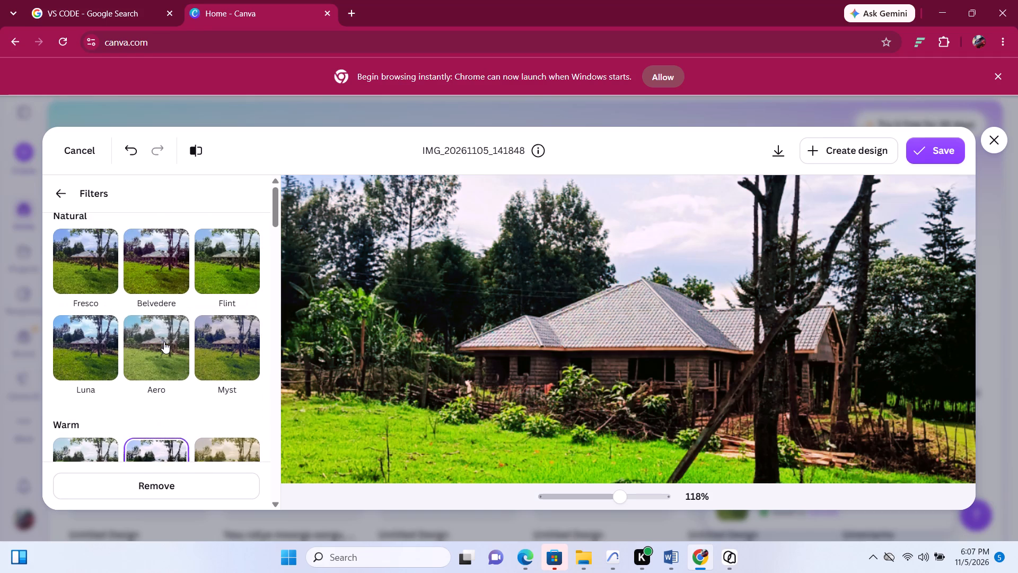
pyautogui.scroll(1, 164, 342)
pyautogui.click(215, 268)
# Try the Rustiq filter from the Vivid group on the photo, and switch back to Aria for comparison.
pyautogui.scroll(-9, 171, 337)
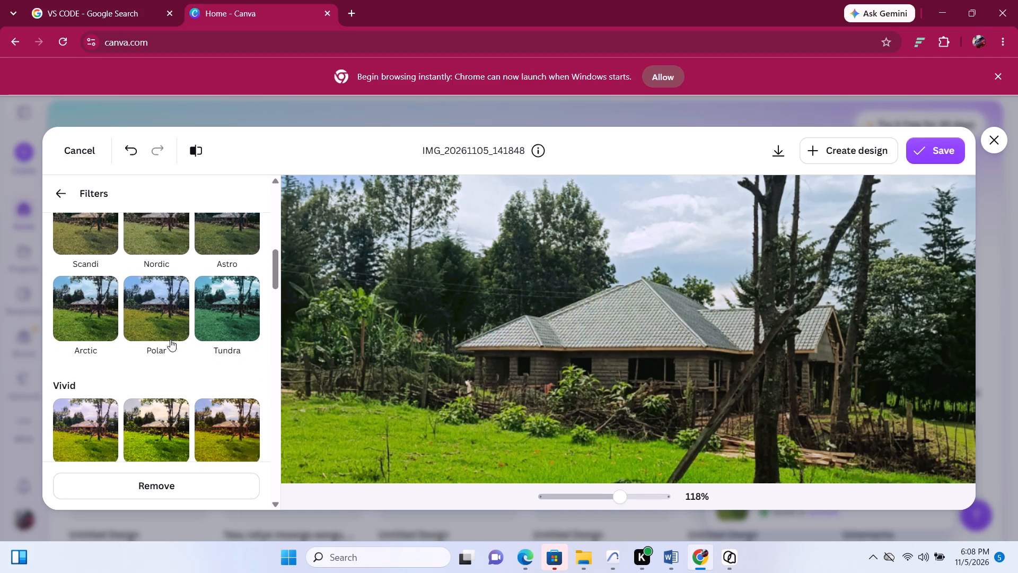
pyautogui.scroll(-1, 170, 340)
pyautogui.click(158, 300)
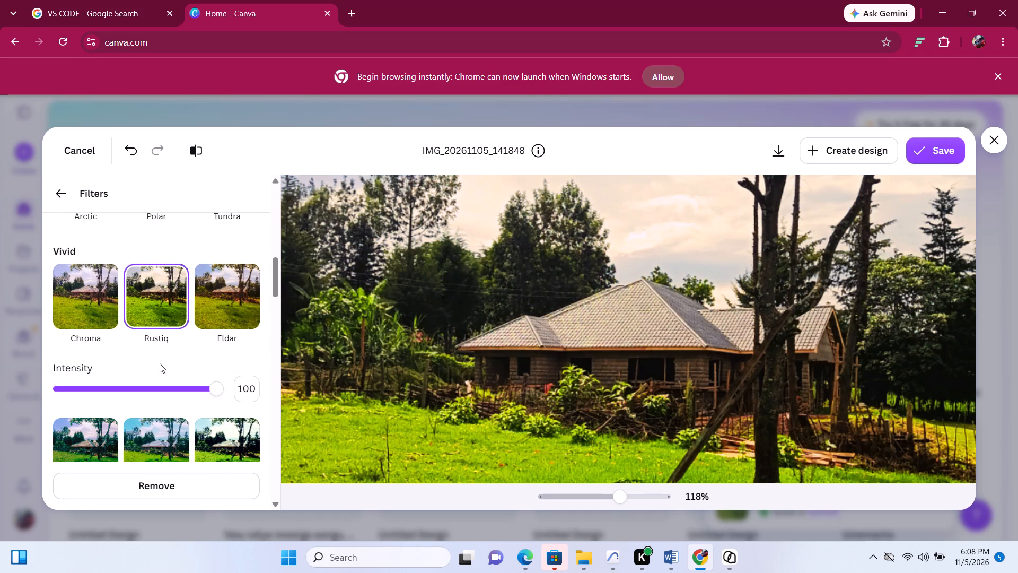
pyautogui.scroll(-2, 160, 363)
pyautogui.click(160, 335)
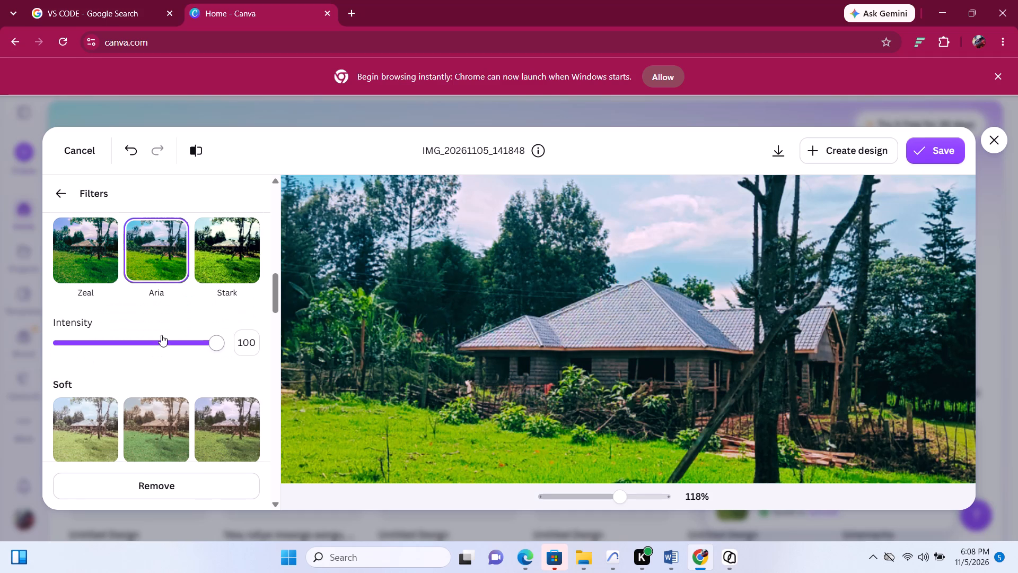
# Browse the Soft, Vintage and other filter groups, and apply the Capri filter from the Warm group to the photo.
pyautogui.scroll(-1, 161, 341)
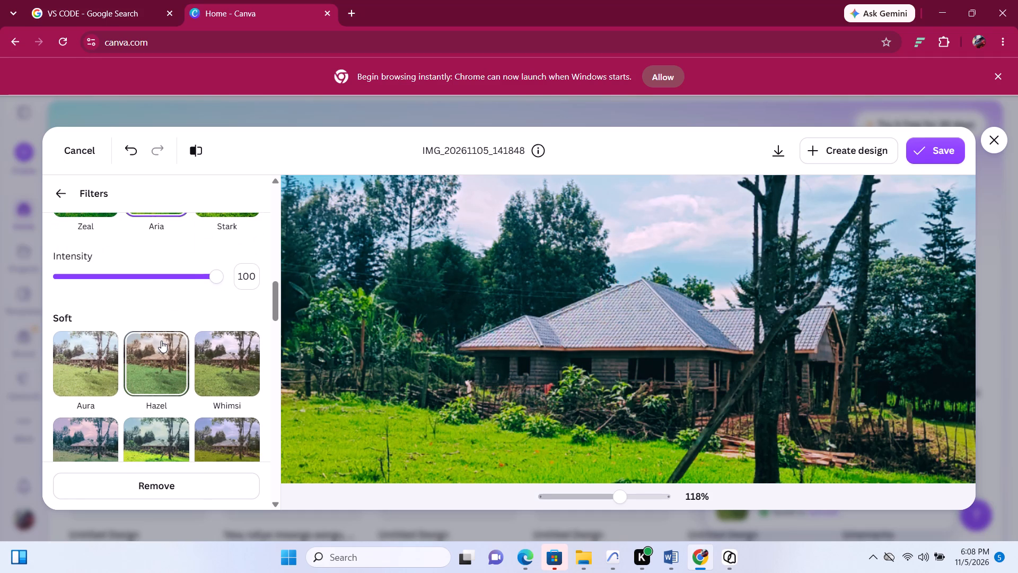
pyautogui.scroll(-2, 186, 339)
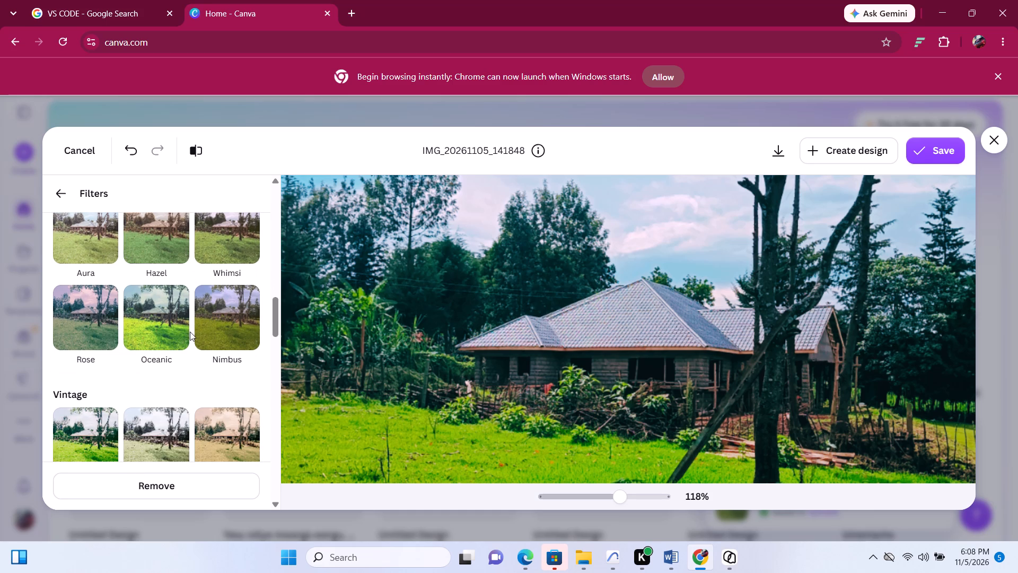
pyautogui.scroll(-11, 188, 343)
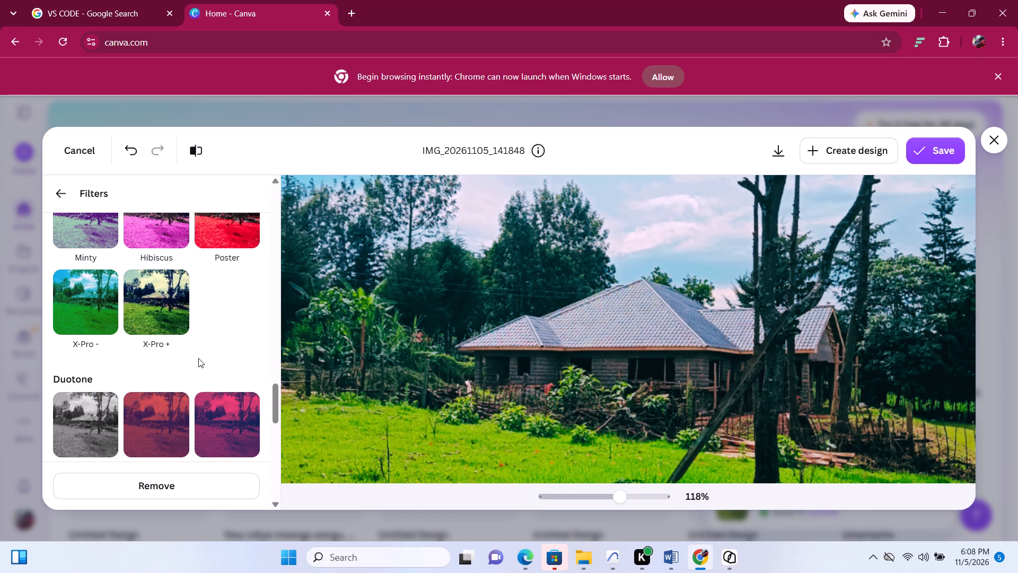
pyautogui.scroll(11, 198, 358)
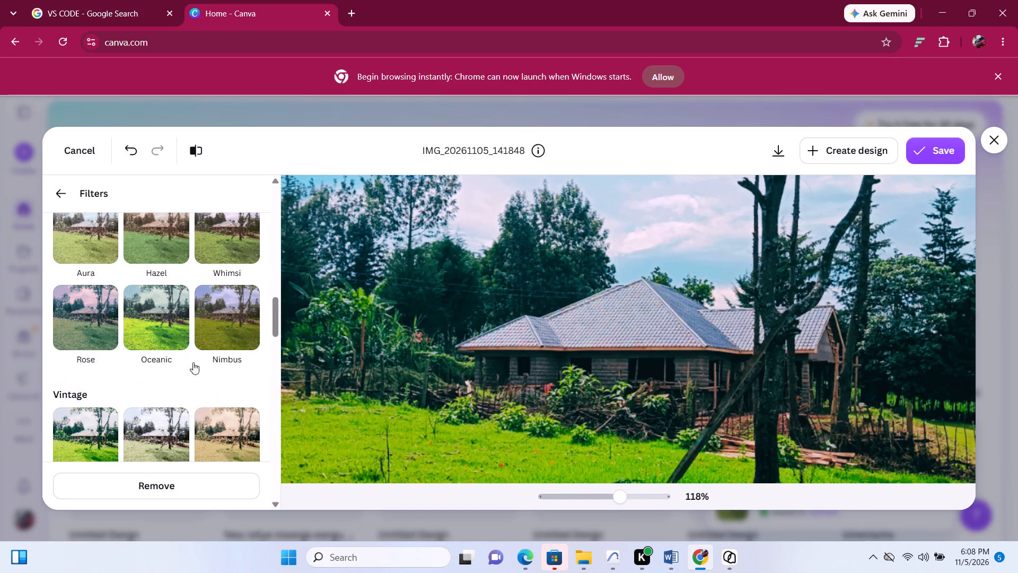
pyautogui.scroll(6, 192, 365)
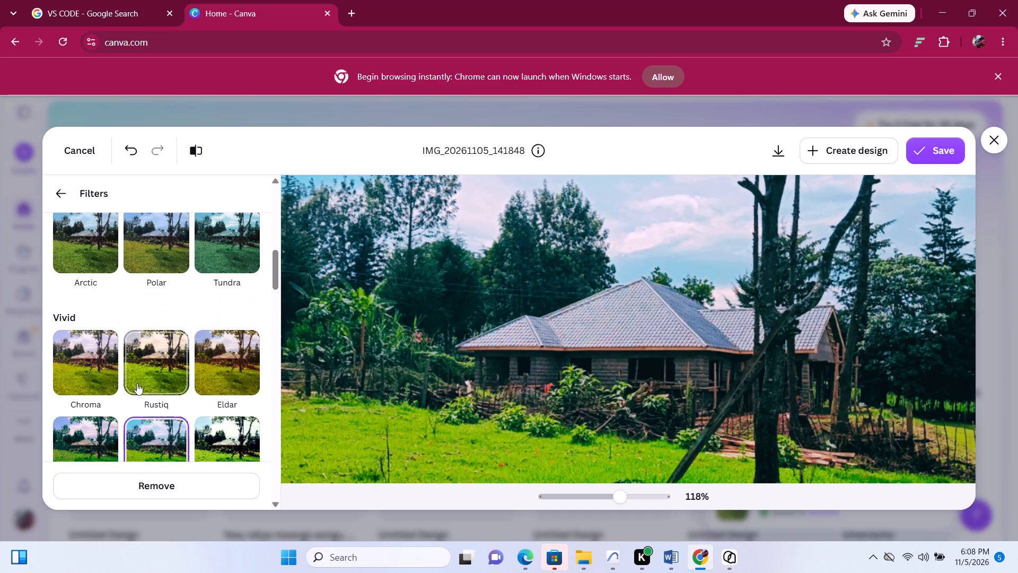
pyautogui.scroll(3, 143, 377)
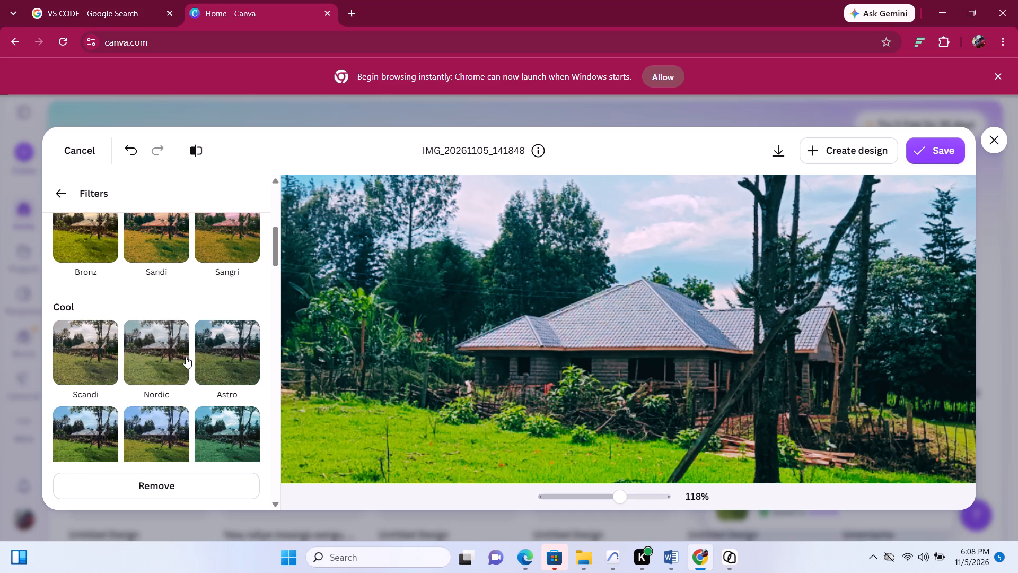
pyautogui.scroll(2, 186, 357)
pyautogui.click(163, 293)
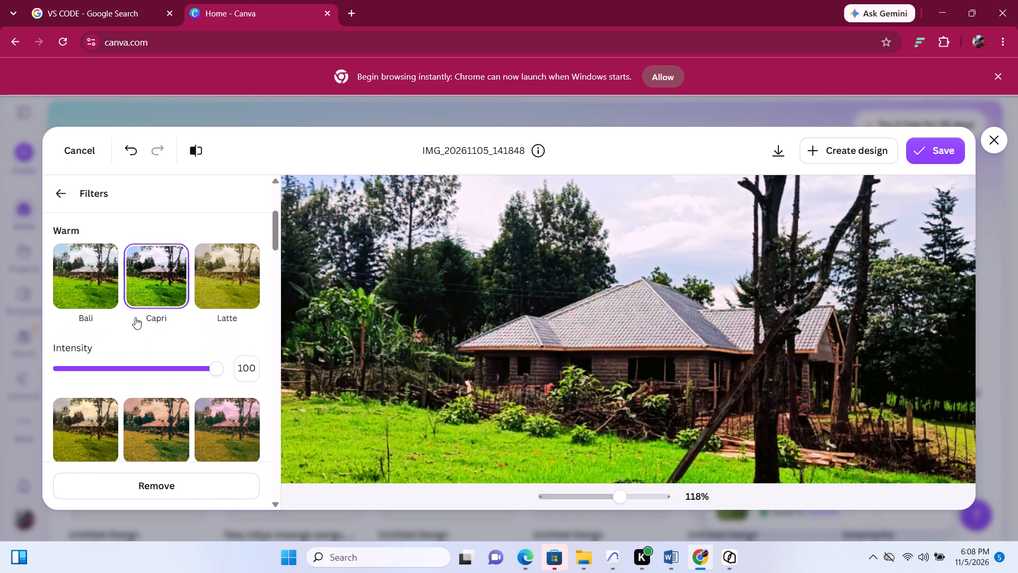
pyautogui.click(171, 289)
# Examine the house and the lawn in the Capri-filtered photo.
pyautogui.scroll(-2, 688, 412)
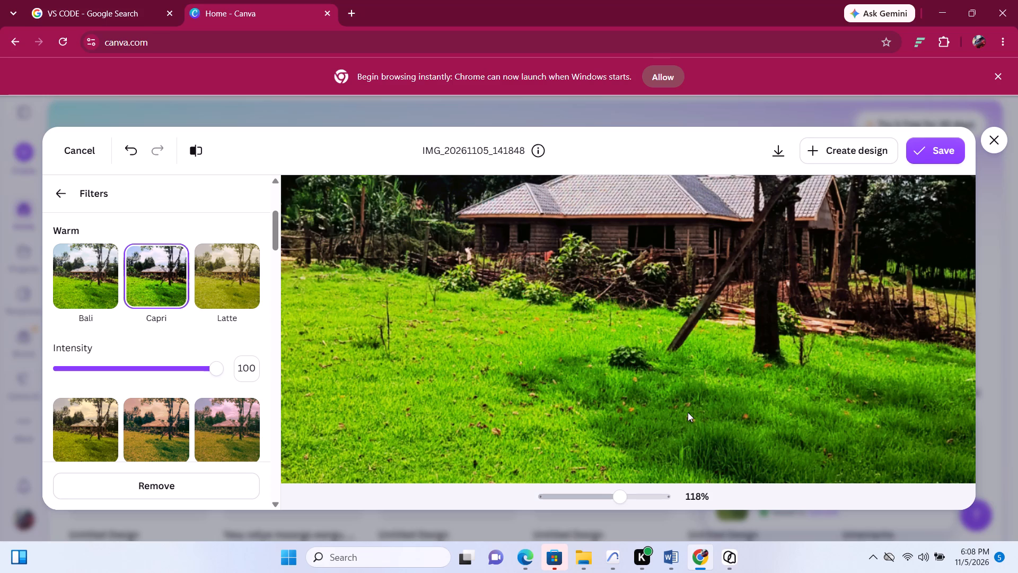
pyautogui.scroll(1, 688, 412)
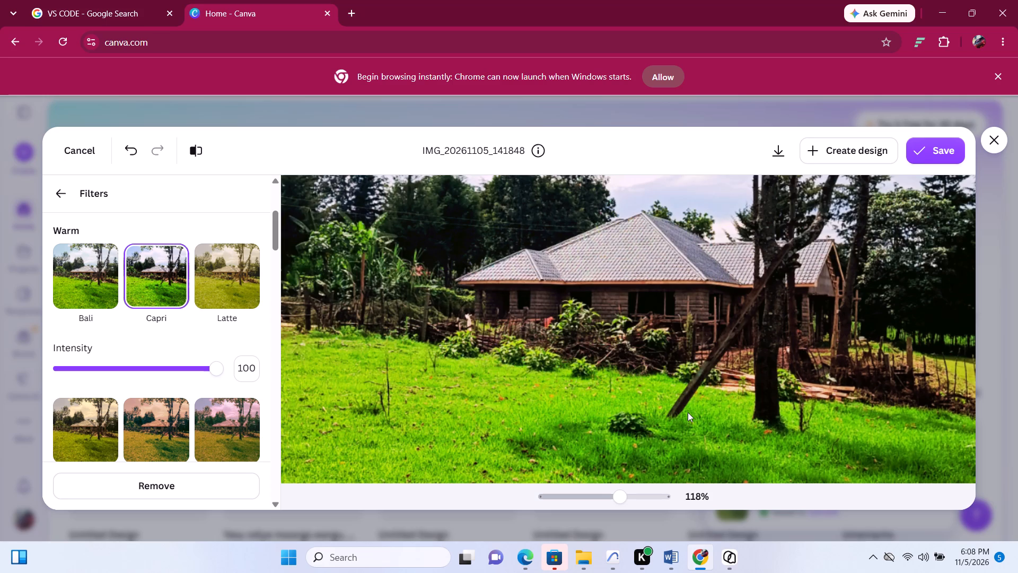
pyautogui.scroll(-1, 688, 412)
pyautogui.scroll(2, 688, 412)
pyautogui.scroll(-1, 688, 412)
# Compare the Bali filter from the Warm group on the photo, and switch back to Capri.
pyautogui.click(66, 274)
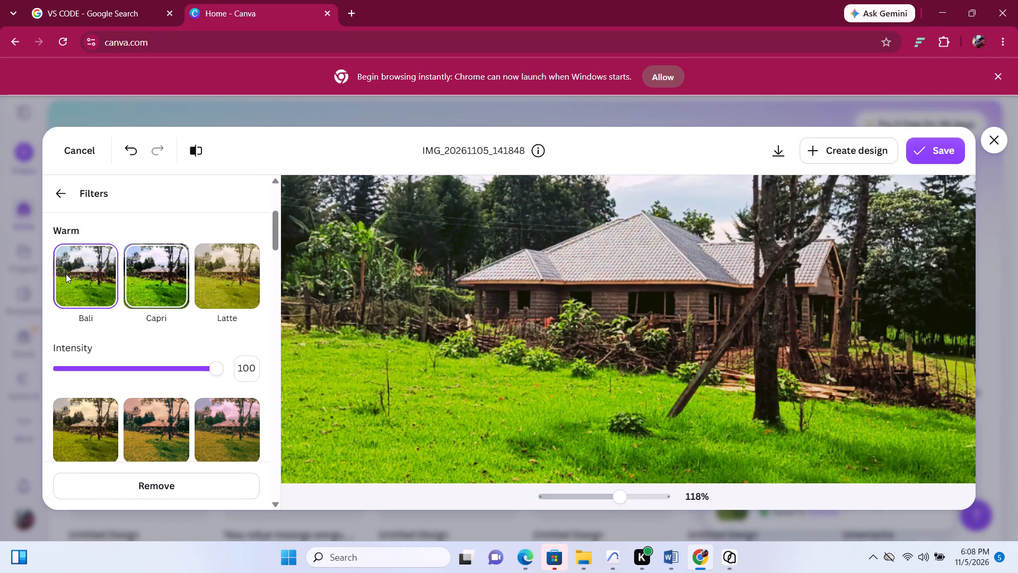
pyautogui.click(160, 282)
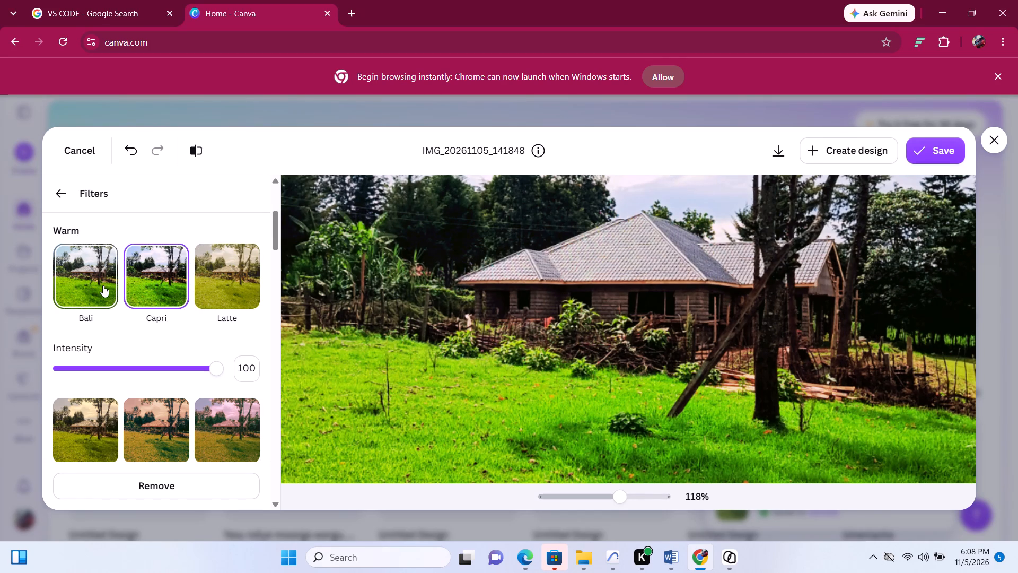
# Look through the filter groups from Natural through Vintage to Duotone for an alternative to Capri.
pyautogui.scroll(6, 103, 286)
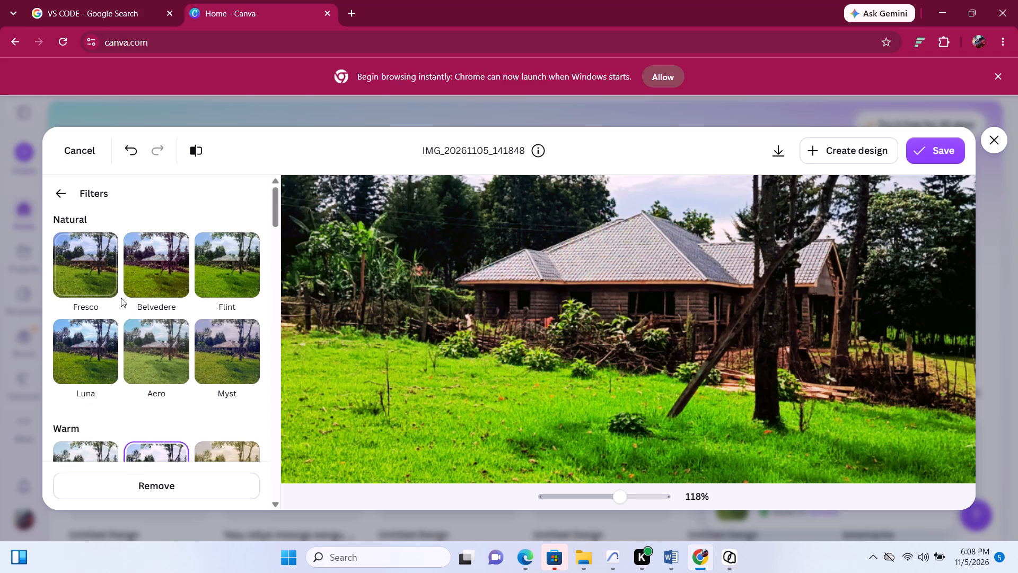
pyautogui.scroll(3, 121, 298)
pyautogui.scroll(-16, 123, 305)
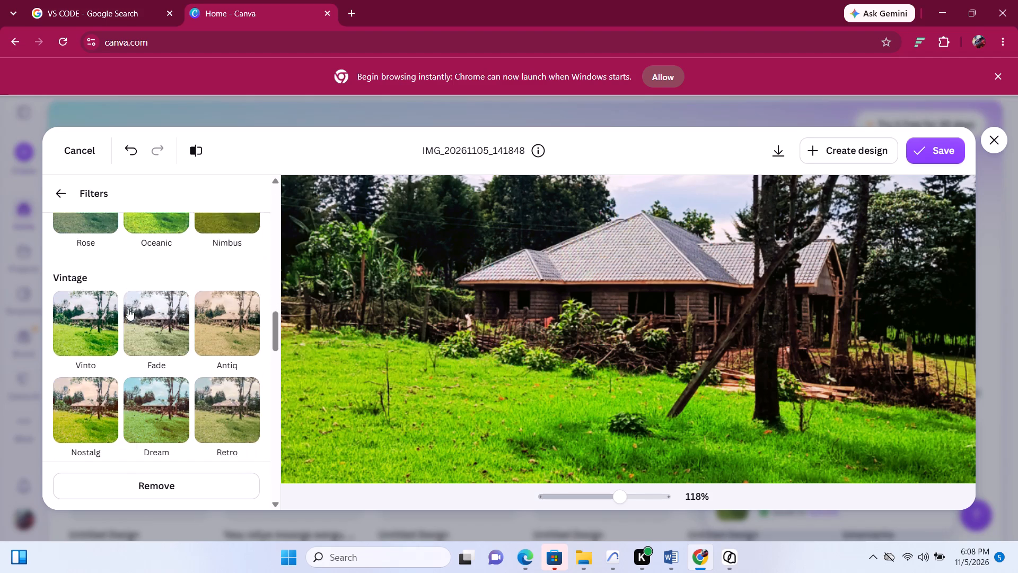
pyautogui.scroll(-15, 128, 311)
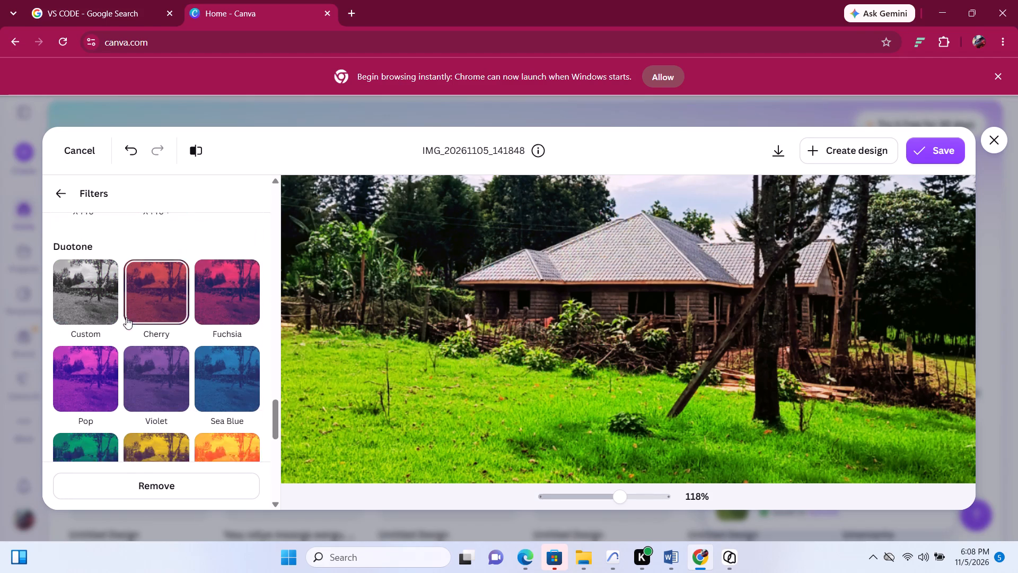
pyautogui.scroll(-7, 126, 317)
pyautogui.scroll(4, 138, 322)
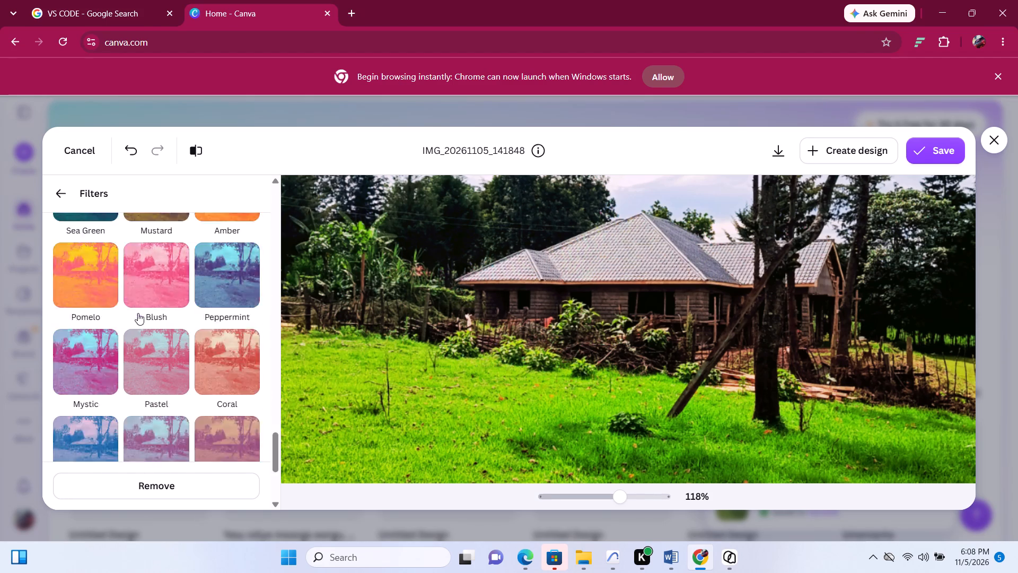
pyautogui.scroll(14, 138, 313)
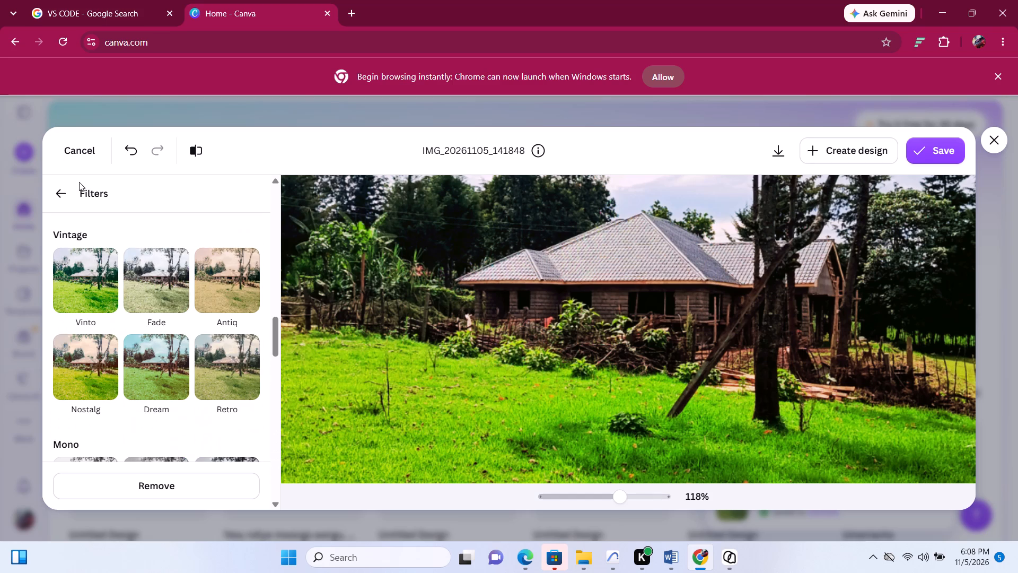
# Leave the filter list and look through the editing tools and the available shadow styles.
pyautogui.click(63, 188)
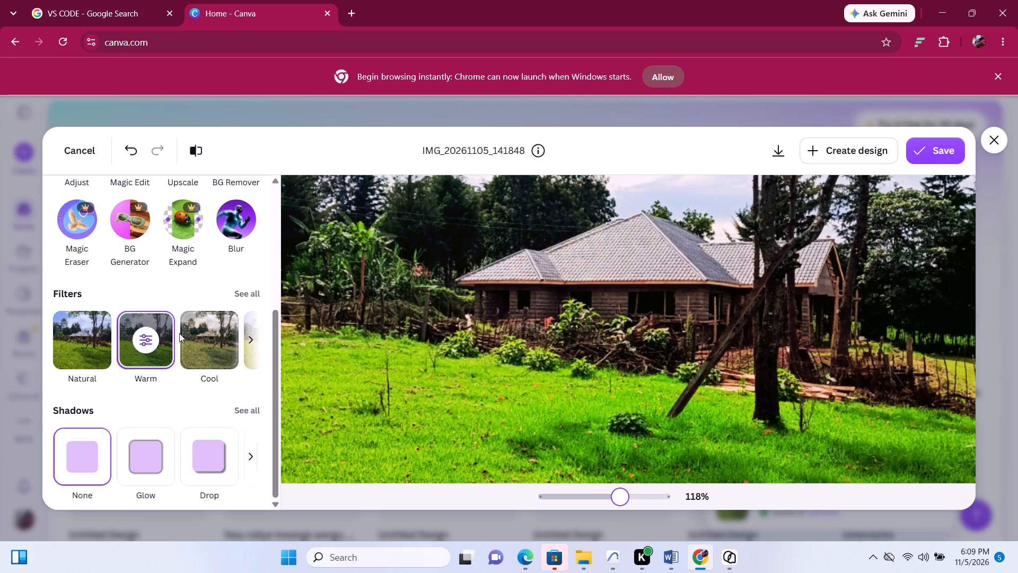
pyautogui.scroll(-5, 209, 353)
pyautogui.scroll(-4, 206, 435)
pyautogui.scroll(-1, 267, 378)
pyautogui.scroll(2, 271, 378)
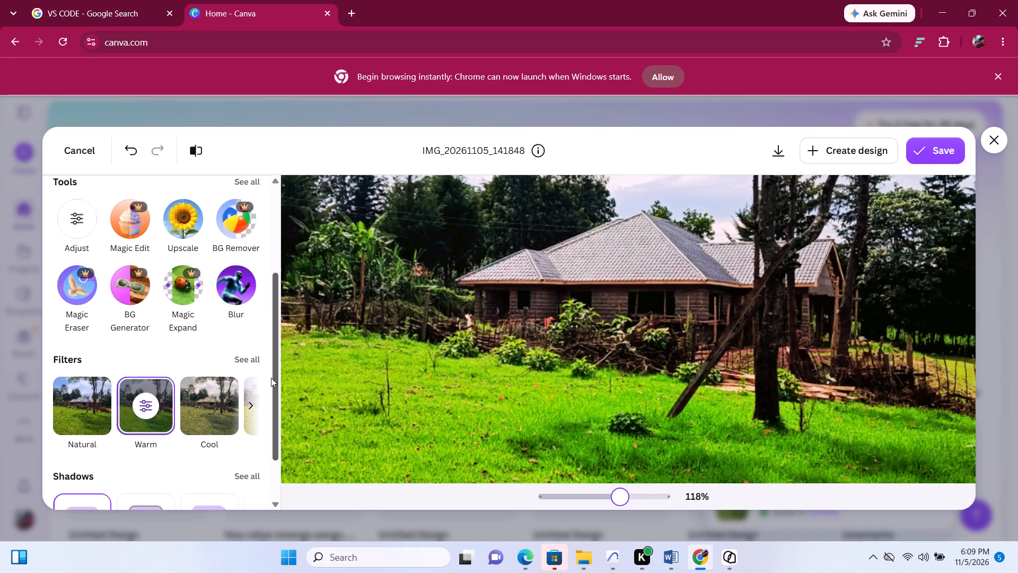
pyautogui.scroll(2, 271, 378)
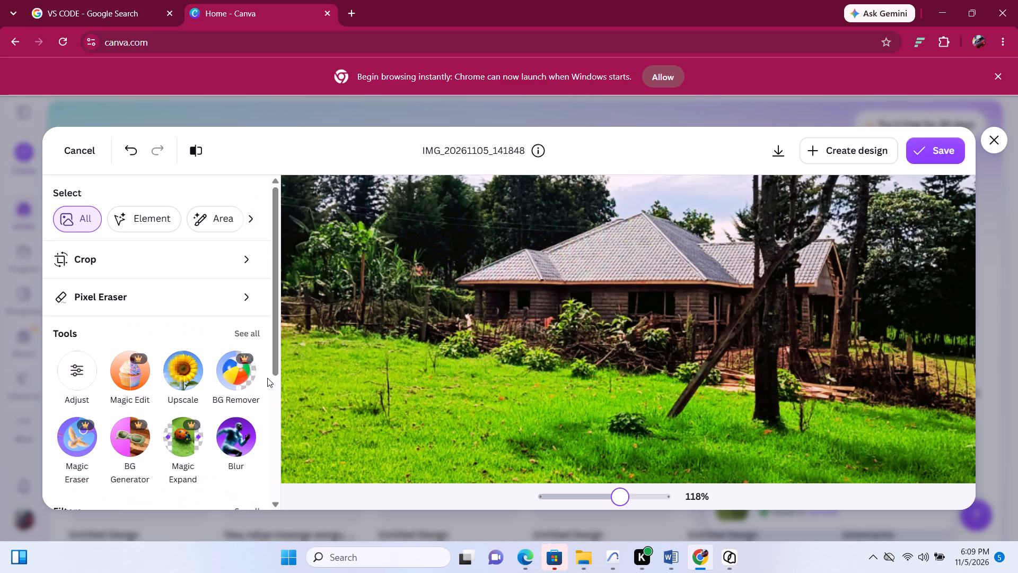
pyautogui.scroll(-2, 267, 378)
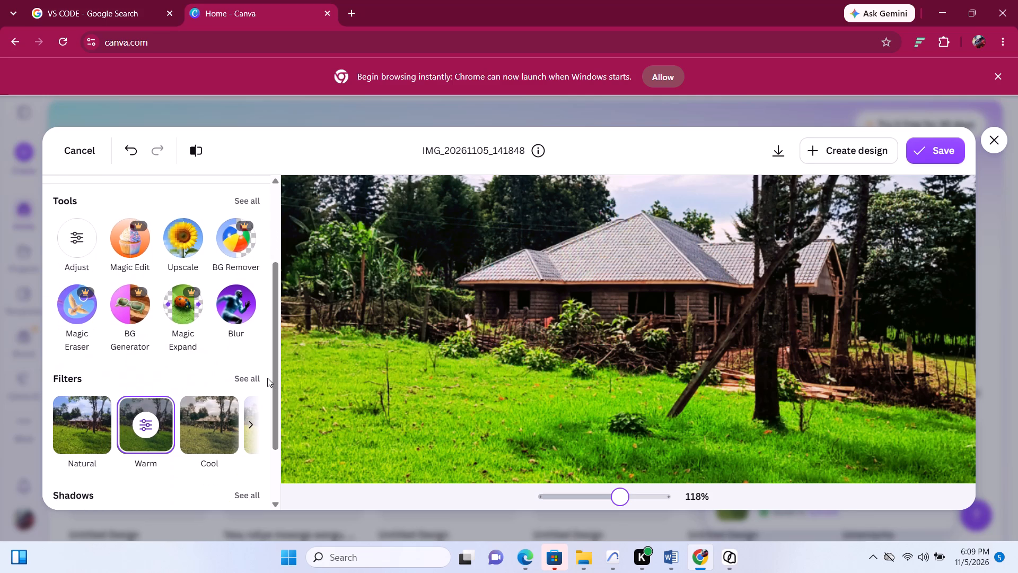
pyautogui.scroll(-5, 267, 379)
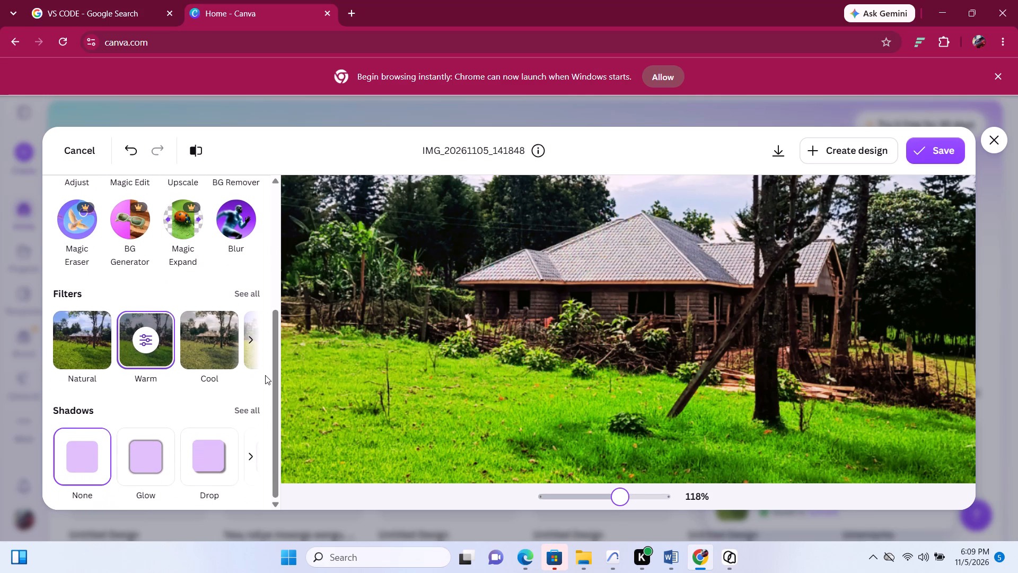
pyautogui.click(249, 458)
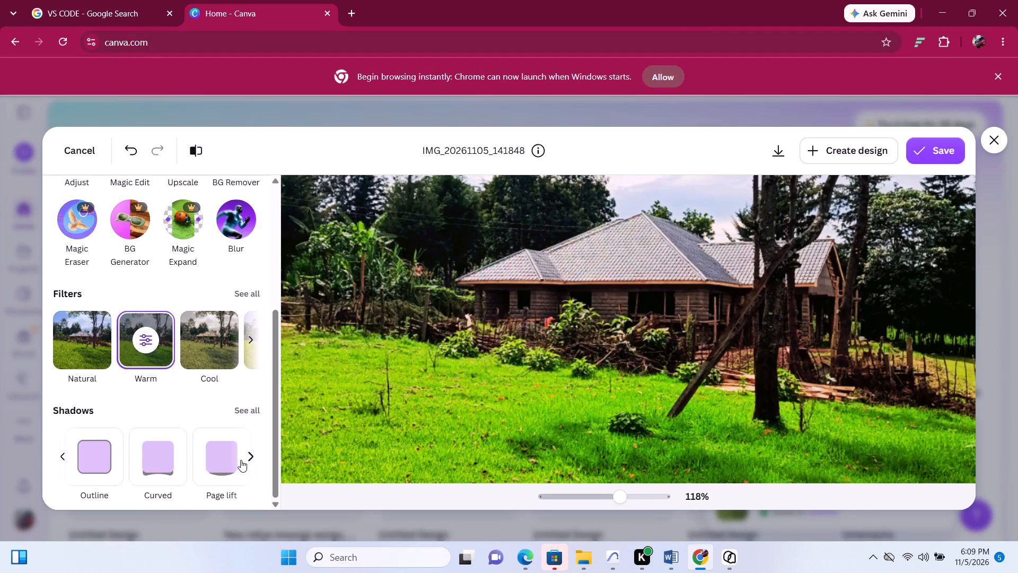
pyautogui.click(249, 457)
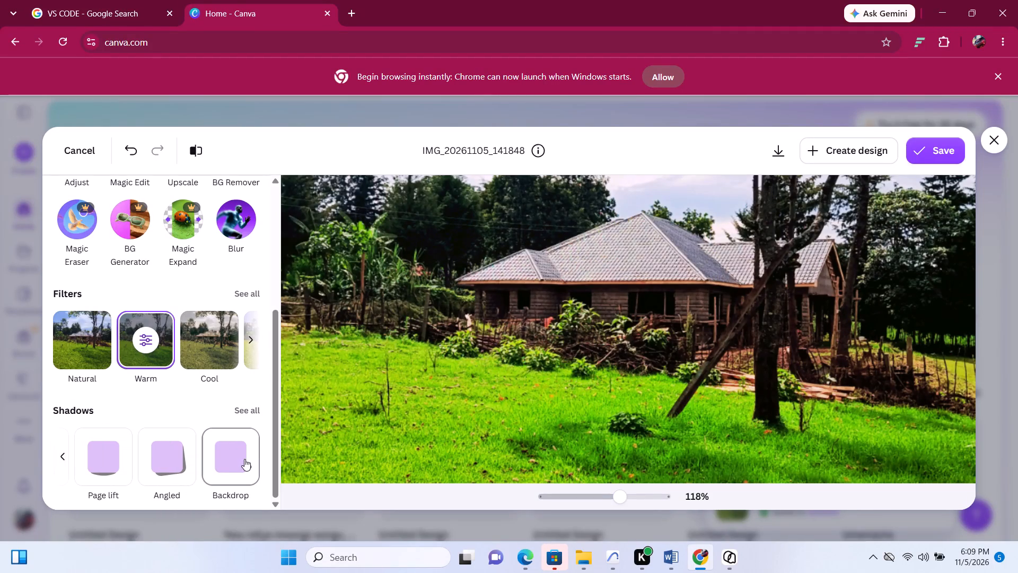
pyautogui.click(66, 452)
pyautogui.click(66, 452)
pyautogui.click(66, 452)
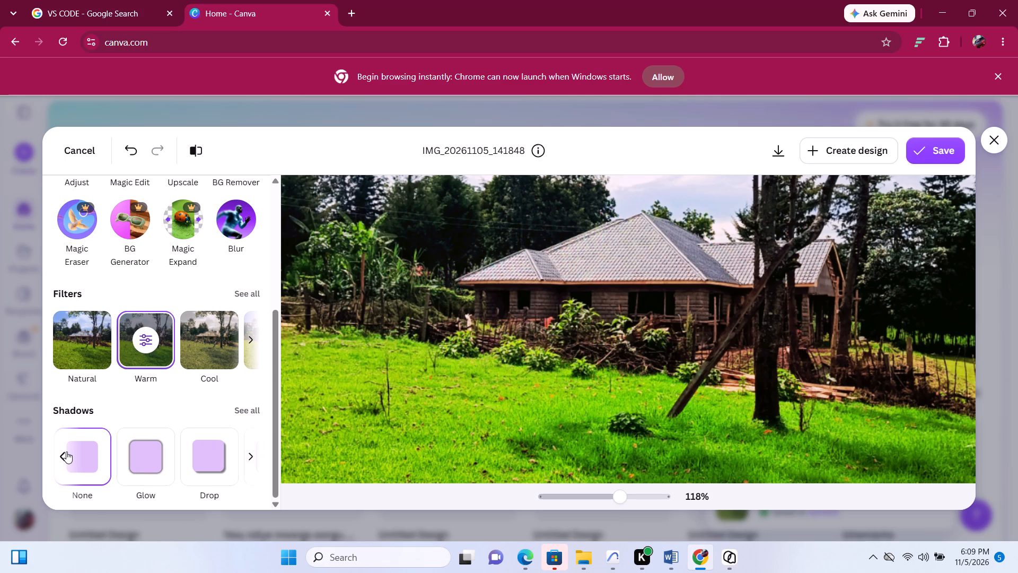
pyautogui.scroll(-3, 163, 404)
# Reopen the Warm filter settings and reduce the Capri filter's intensity to 66.
pyautogui.click(148, 340)
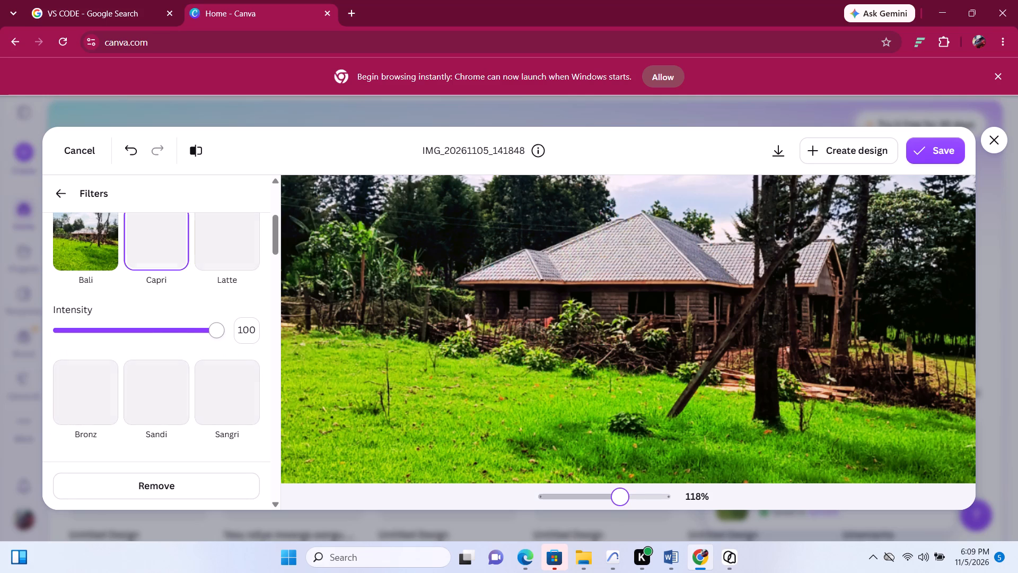
pyautogui.moveTo(214, 332); pyautogui.dragTo(206, 333)
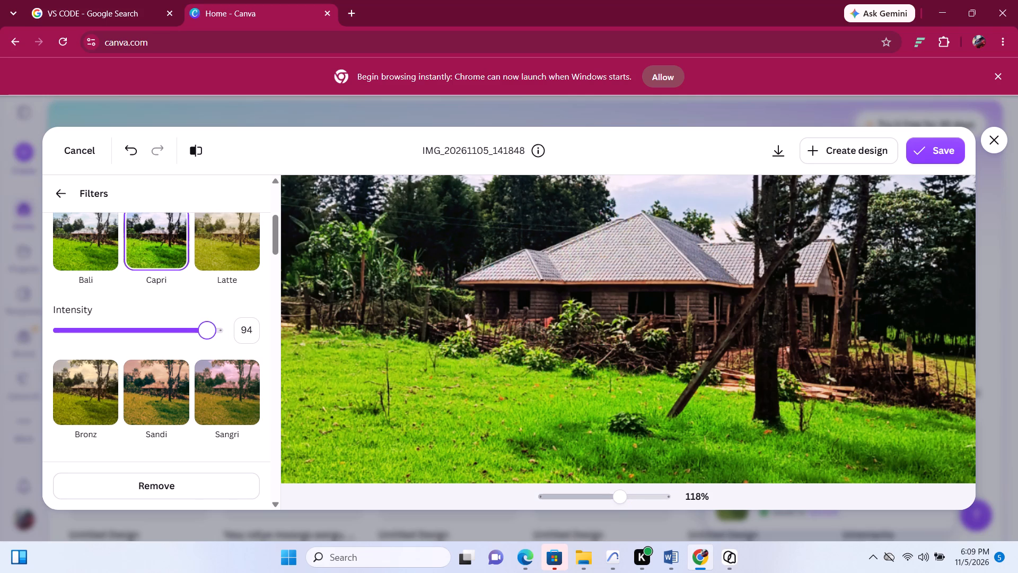
pyautogui.moveTo(206, 333); pyautogui.dragTo(147, 333)
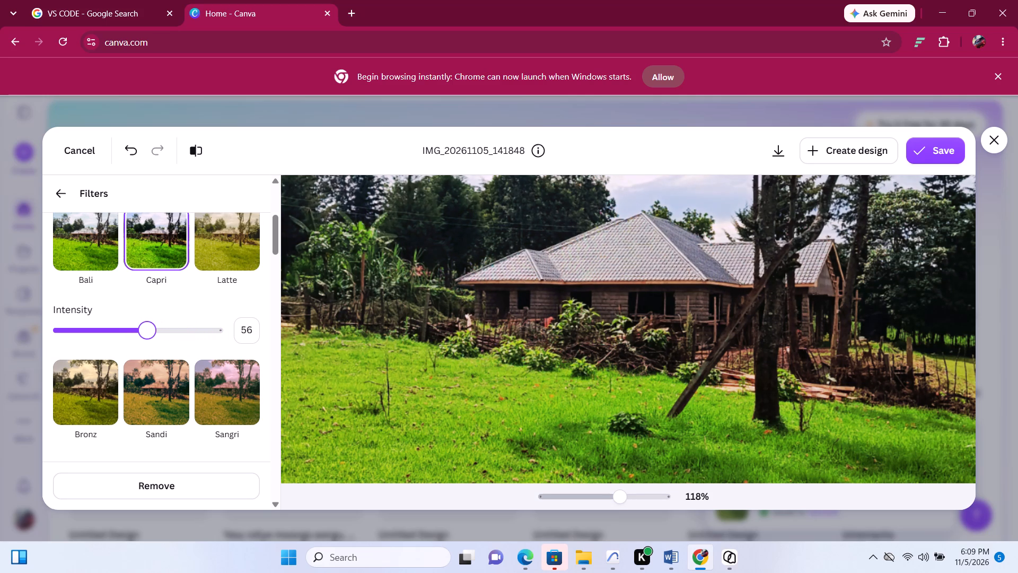
pyautogui.moveTo(147, 333); pyautogui.dragTo(151, 335)
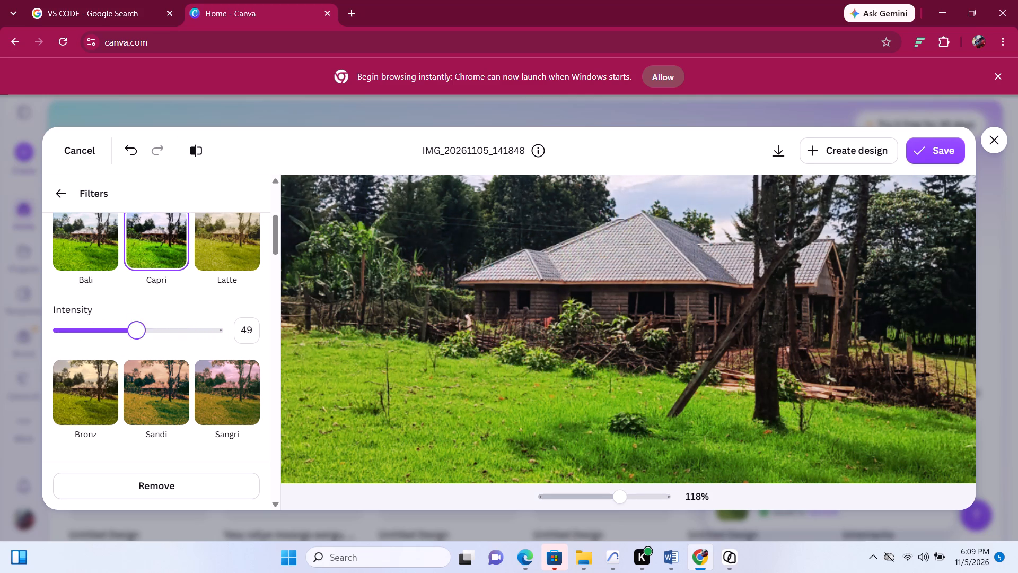
pyautogui.moveTo(151, 335); pyautogui.dragTo(283, 335)
pyautogui.moveTo(218, 333); pyautogui.dragTo(195, 334)
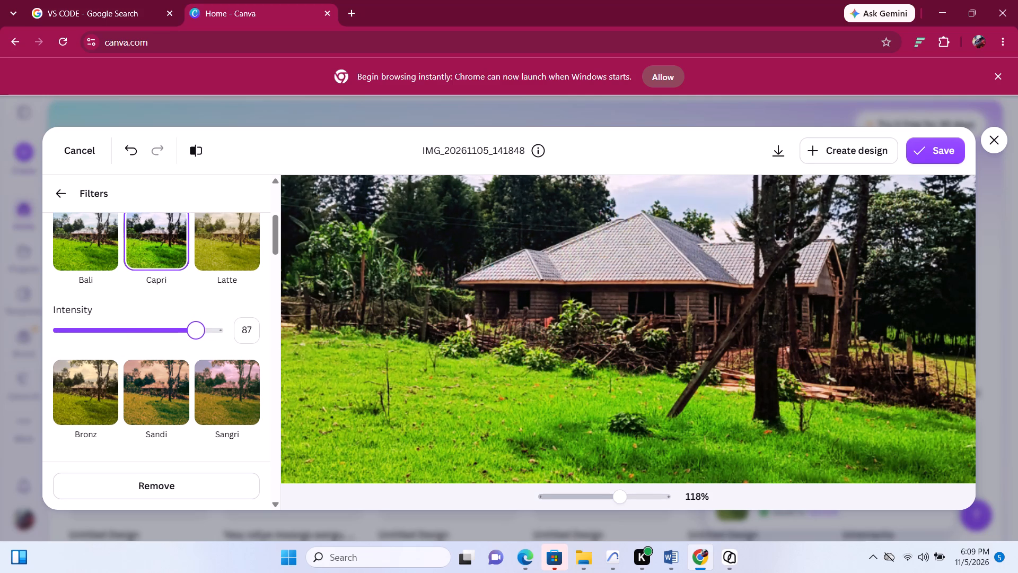
pyautogui.moveTo(195, 334); pyautogui.dragTo(163, 335)
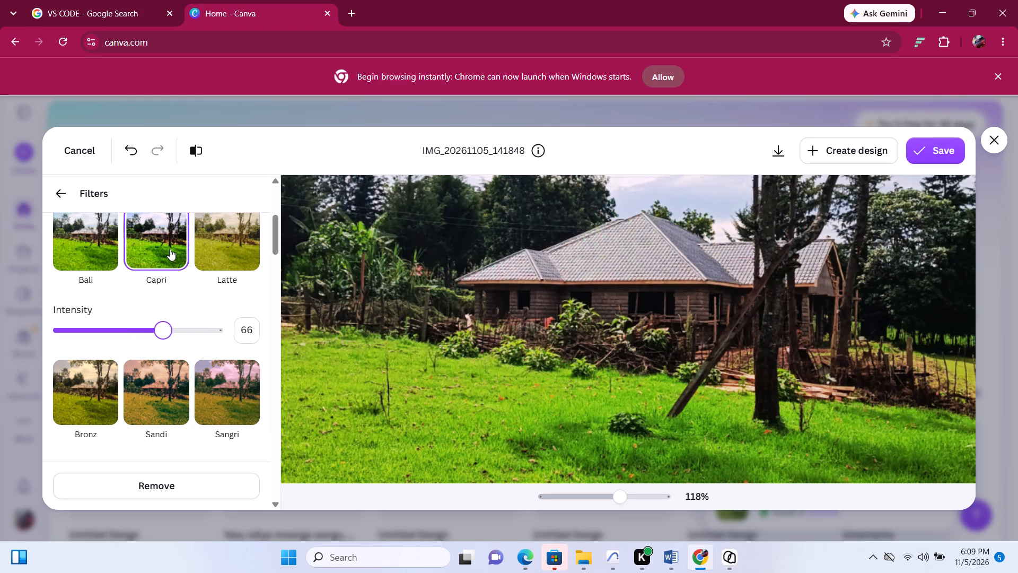
# Compare the filtered photo with the unedited original, and examine the house, sky and lawn.
pyautogui.scroll(7, 172, 248)
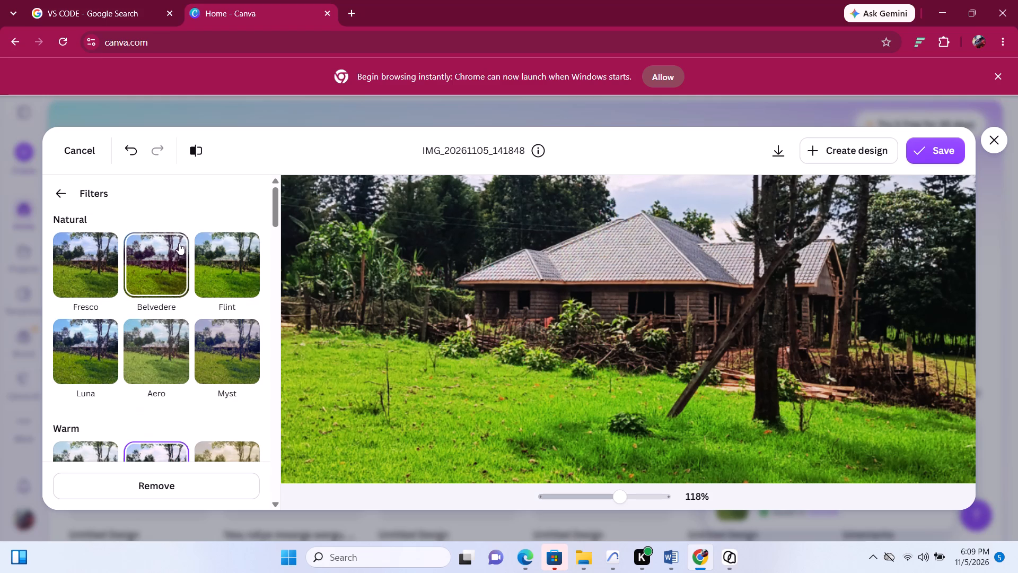
pyautogui.click(199, 147)
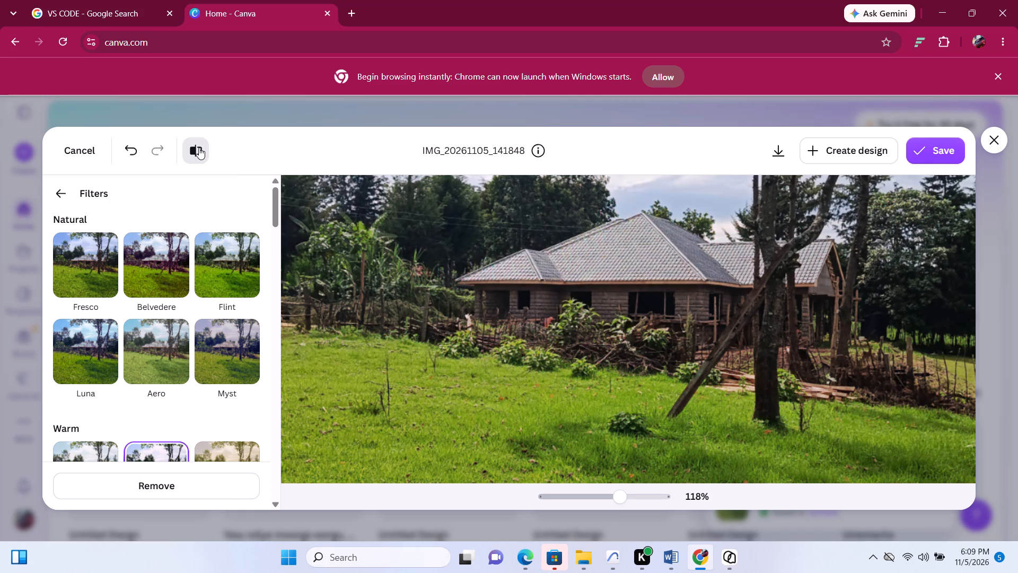
pyautogui.click(199, 147)
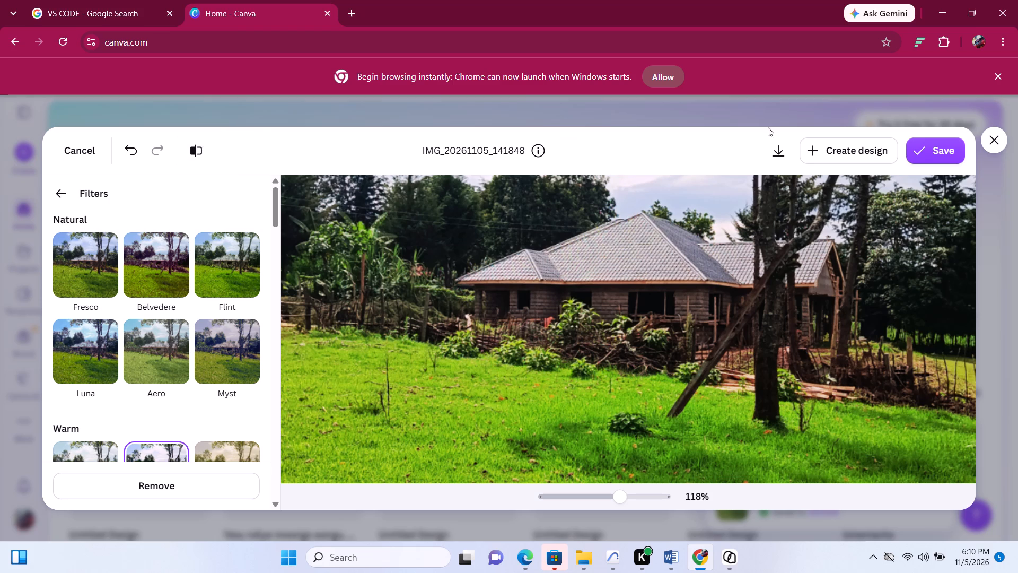
pyautogui.scroll(2, 682, 275)
pyautogui.scroll(-1, 675, 299)
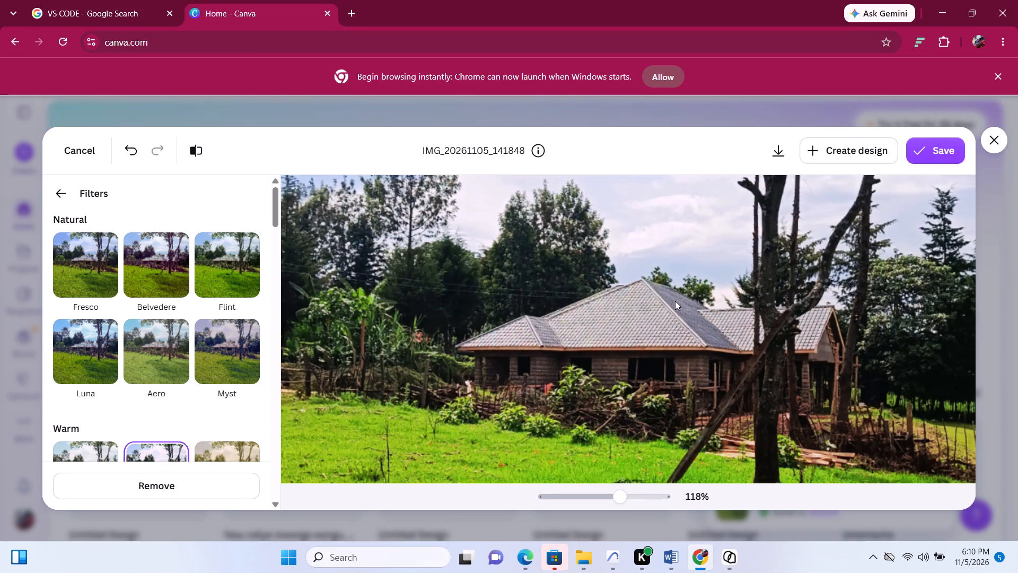
pyautogui.scroll(-1, 675, 302)
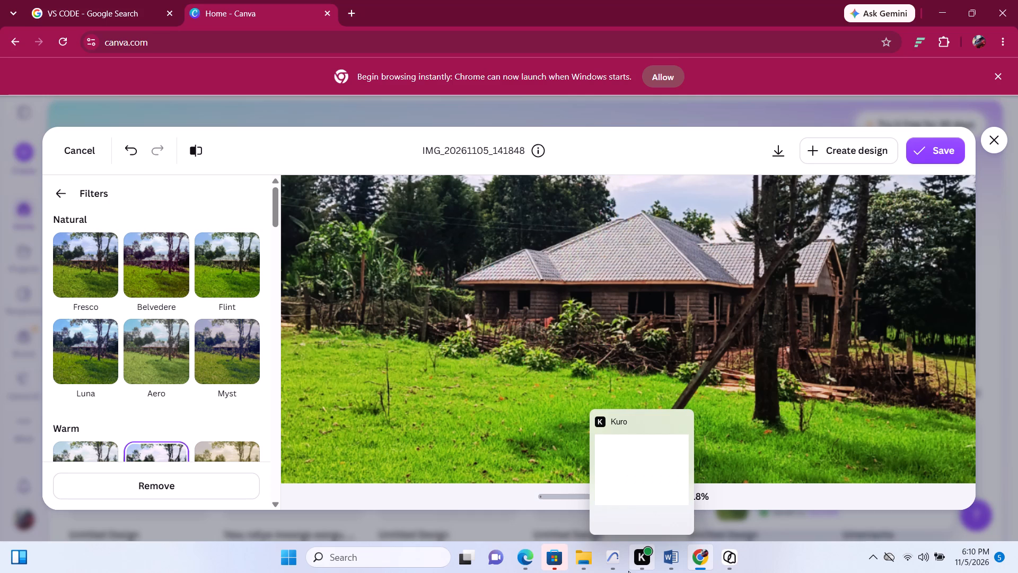
pyautogui.scroll(1, 936, 474)
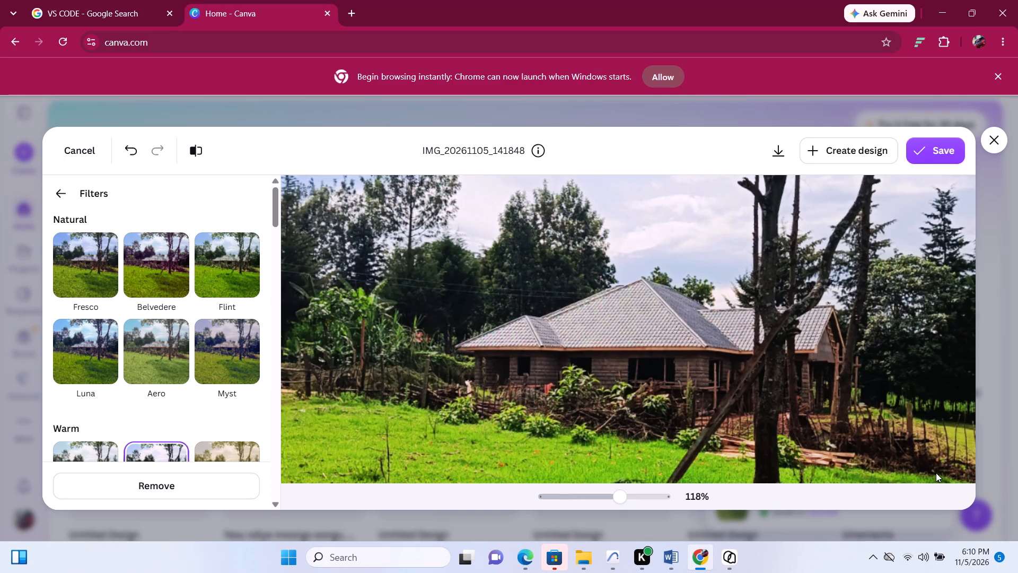
pyautogui.scroll(-1, 936, 473)
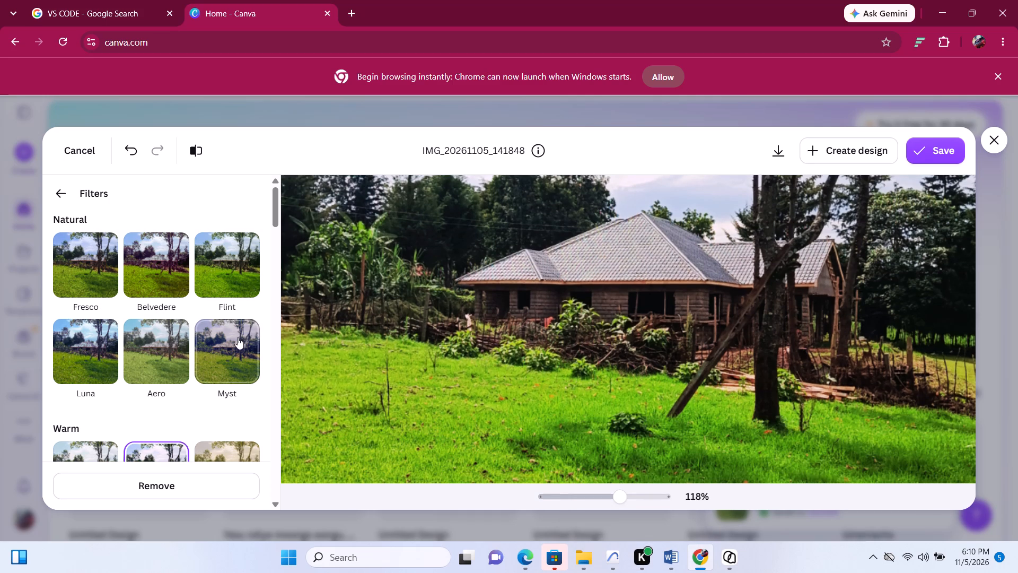
# Save the filtered photo to Canva and close the editor.
pyautogui.click(932, 150)
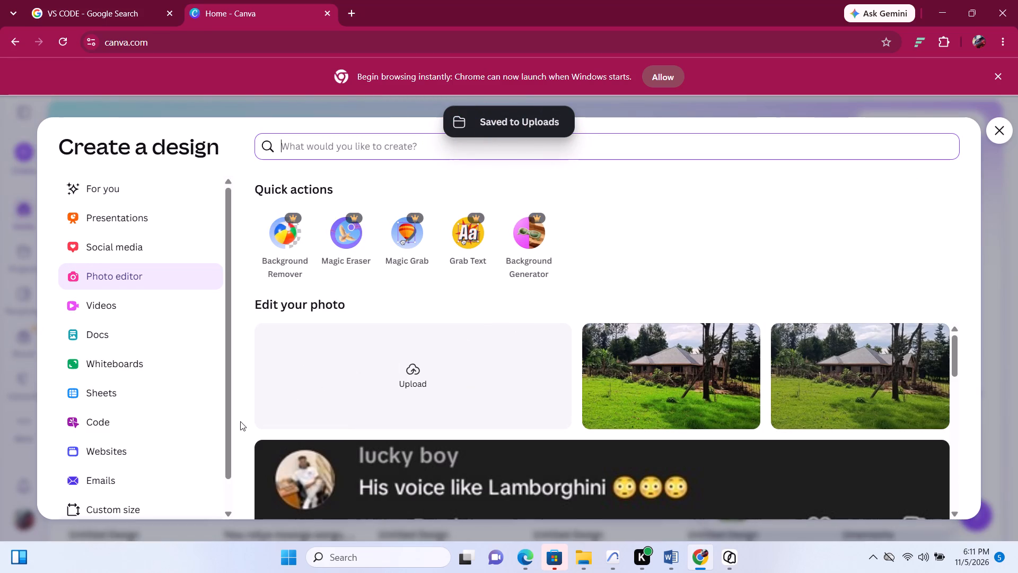
# Open the saved edited copy of IMG_20261105_141848 in the photo editor and download it.
pyautogui.click(677, 377)
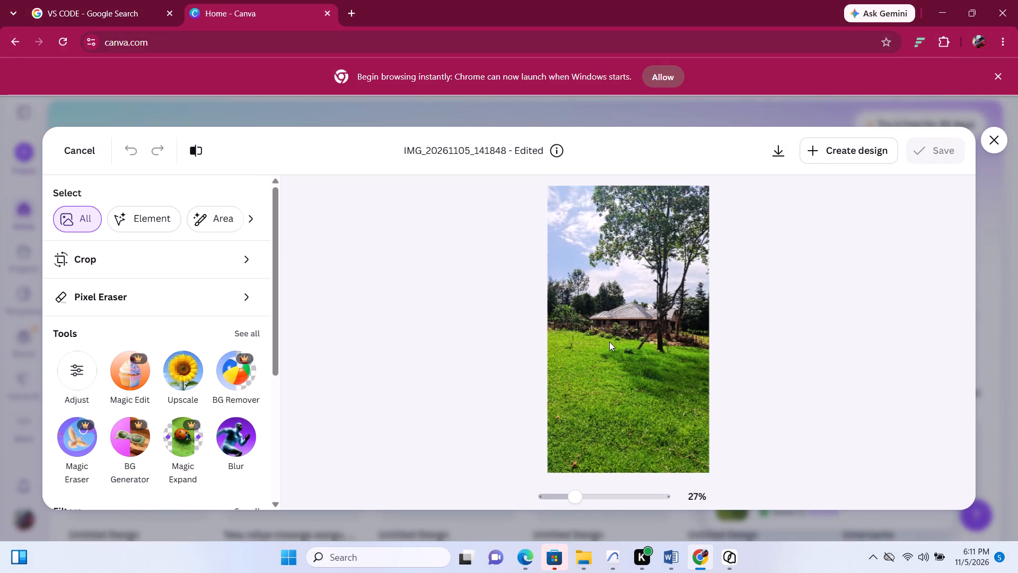
pyautogui.scroll(3, 608, 348)
pyautogui.moveTo(574, 499); pyautogui.dragTo(627, 506)
pyautogui.moveTo(674, 302); pyautogui.dragTo(653, 385)
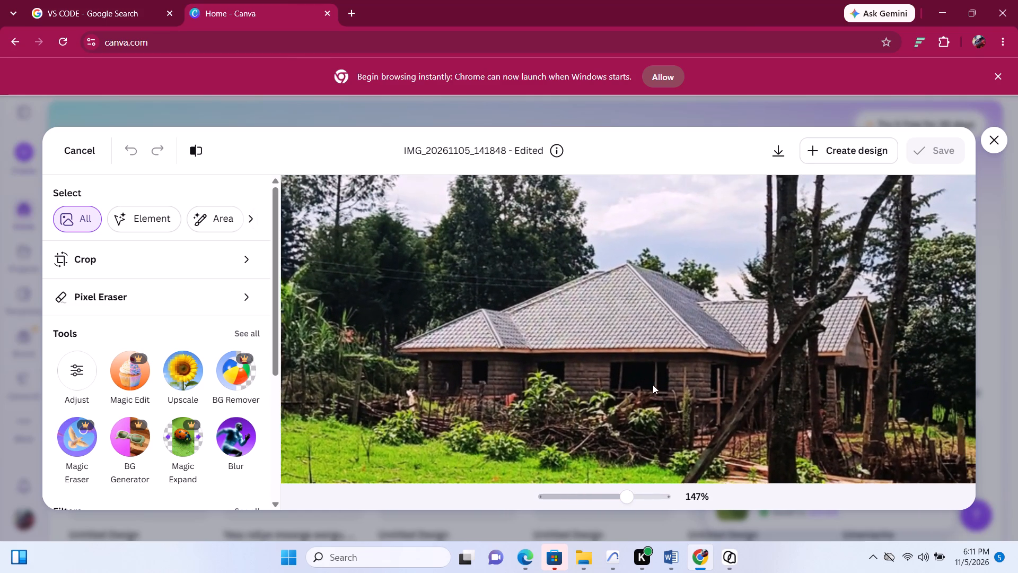
pyautogui.moveTo(653, 385); pyautogui.dragTo(651, 386)
pyautogui.moveTo(665, 377); pyautogui.dragTo(651, 327)
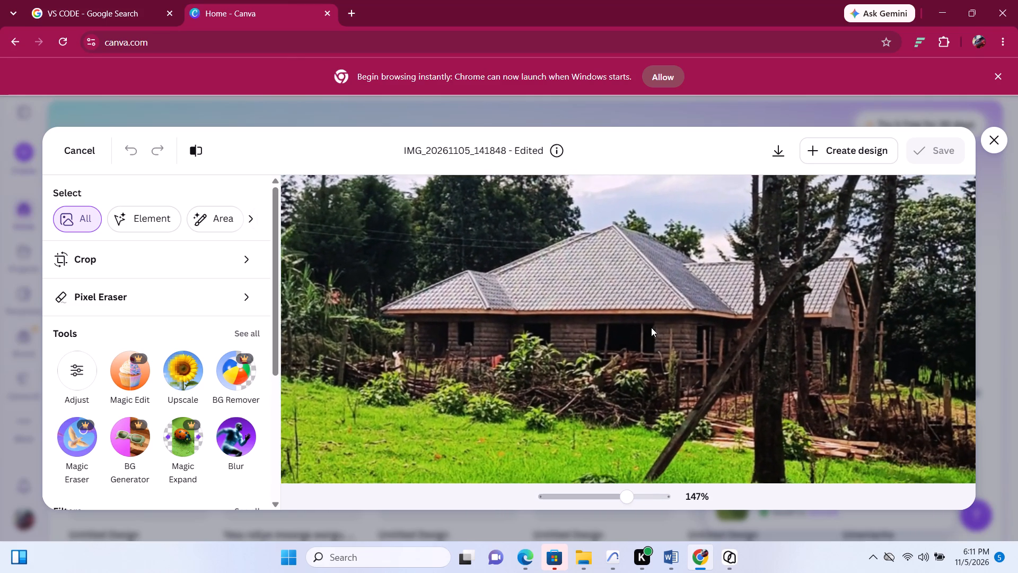
pyautogui.moveTo(651, 327); pyautogui.dragTo(652, 310)
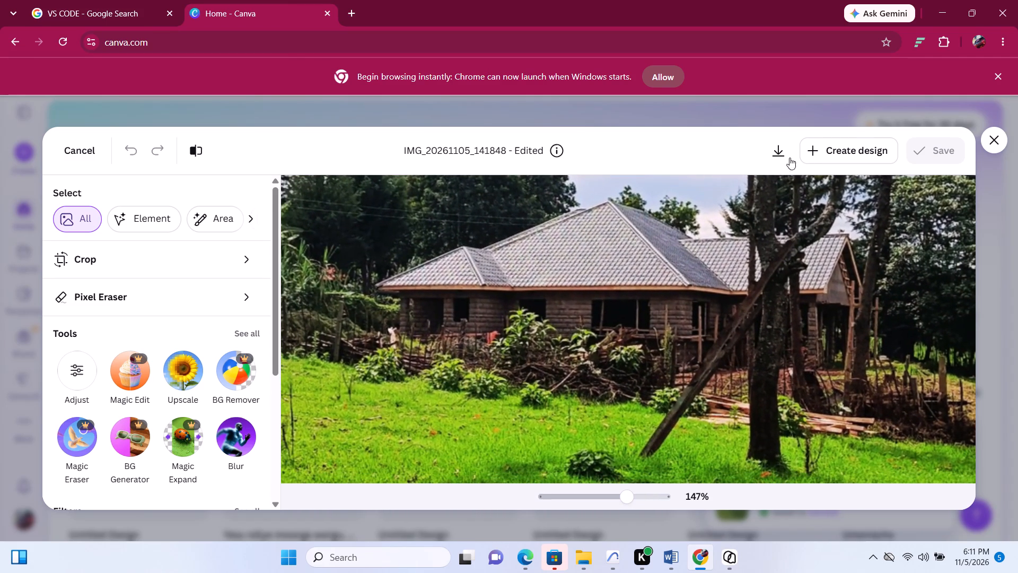
pyautogui.click(782, 145)
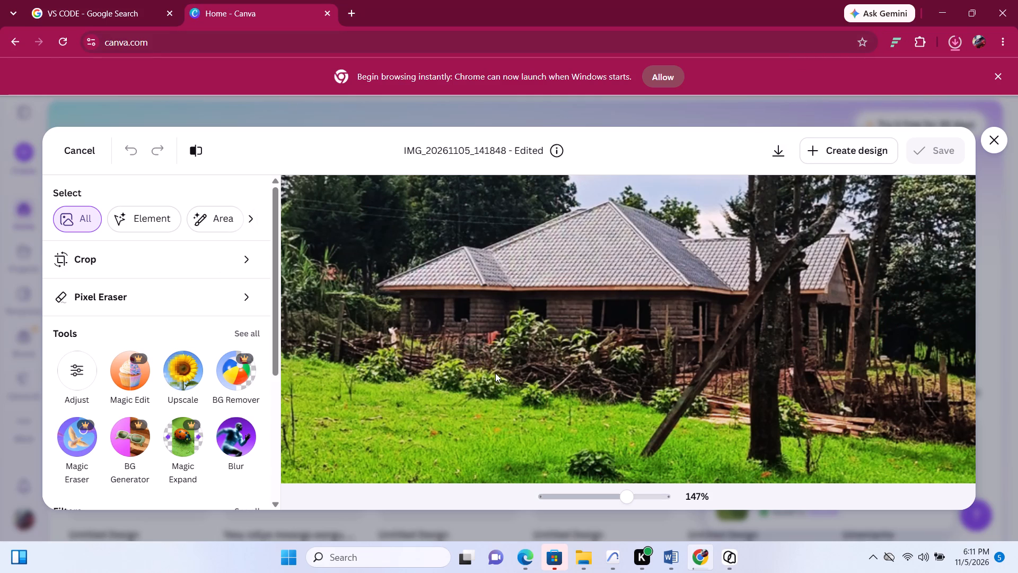
# Create a new design from the edited copy of IMG_20261105_141848.
pyautogui.scroll(-2, 495, 372)
pyautogui.scroll(-4, 91, 414)
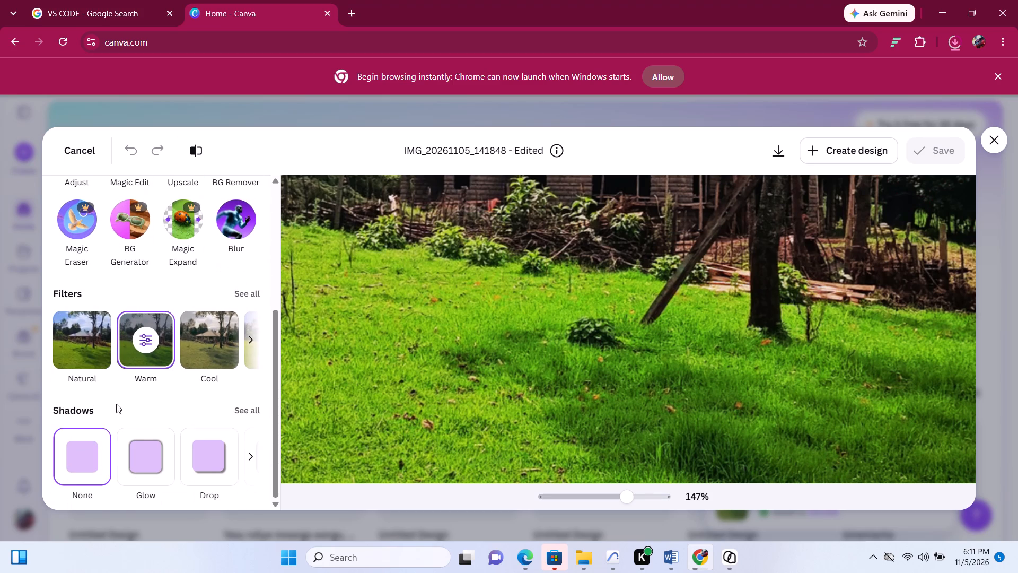
pyautogui.scroll(6, 127, 380)
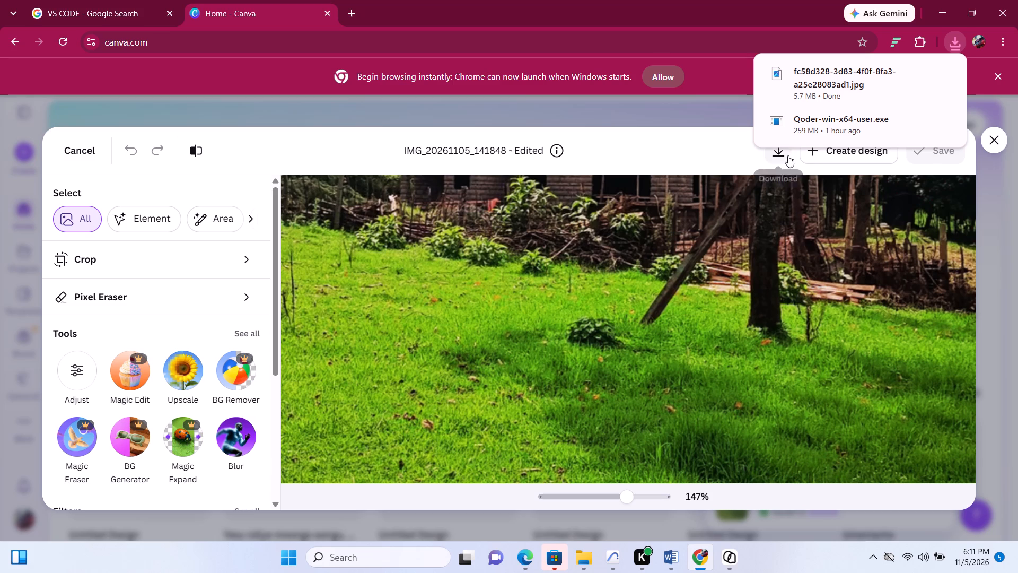
pyautogui.click(661, 128)
pyautogui.click(842, 146)
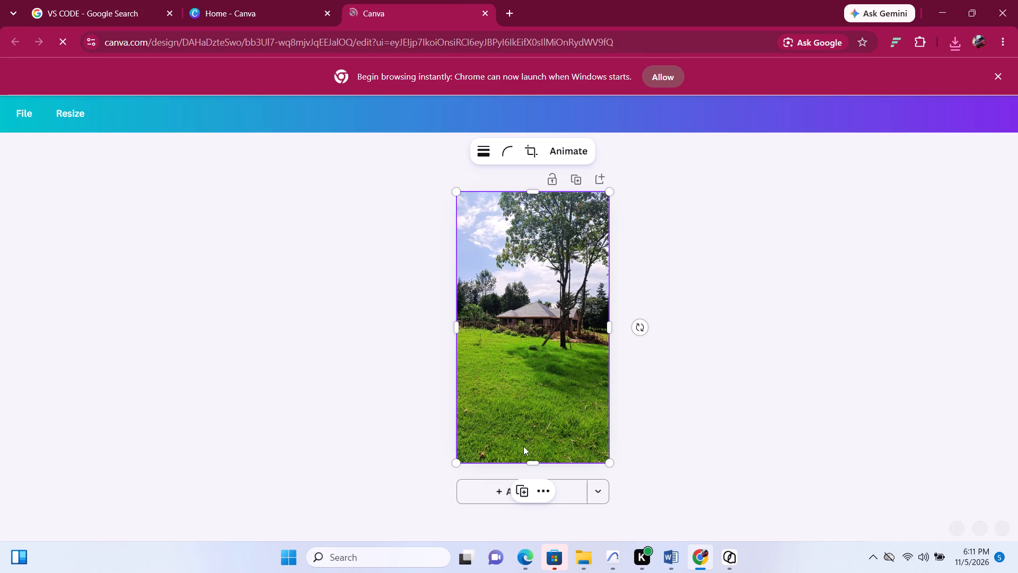
# Crop the photo from its bottom and top edges to about 1,155 × 676 px, keeping the house and lawn.
pyautogui.moveTo(528, 458); pyautogui.dragTo(530, 381)
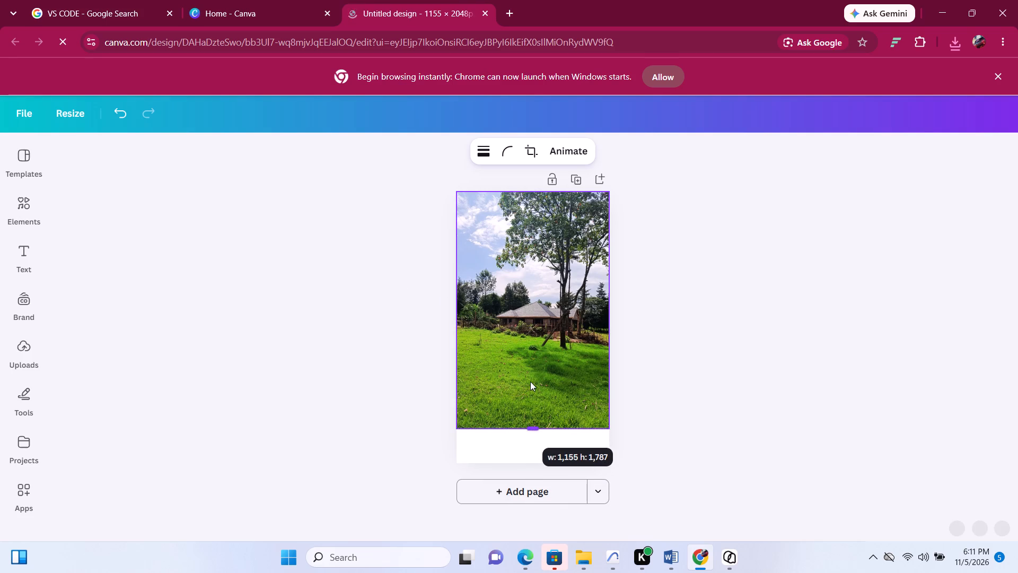
pyautogui.moveTo(530, 381); pyautogui.dragTo(532, 364)
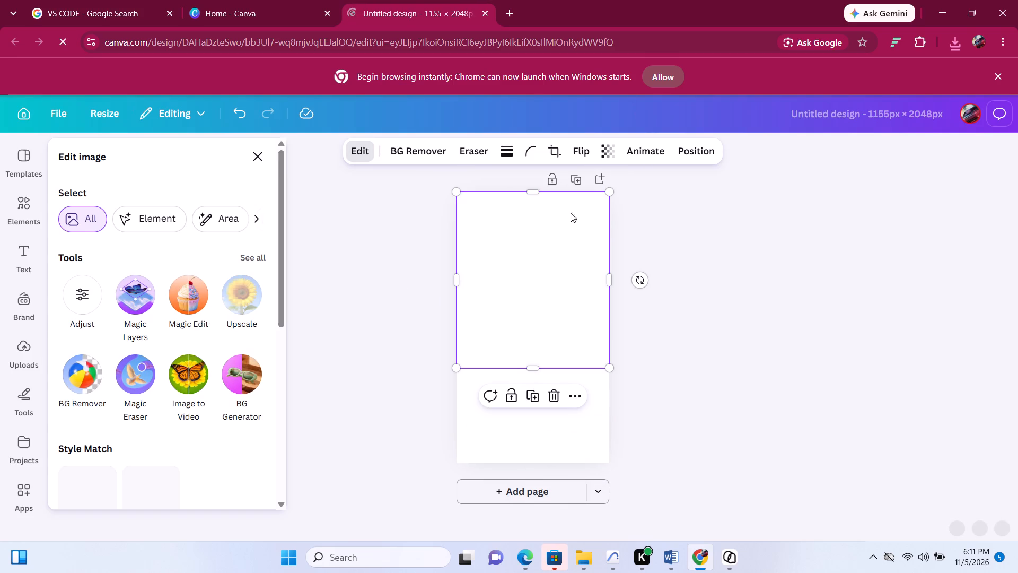
pyautogui.moveTo(526, 187); pyautogui.dragTo(521, 266)
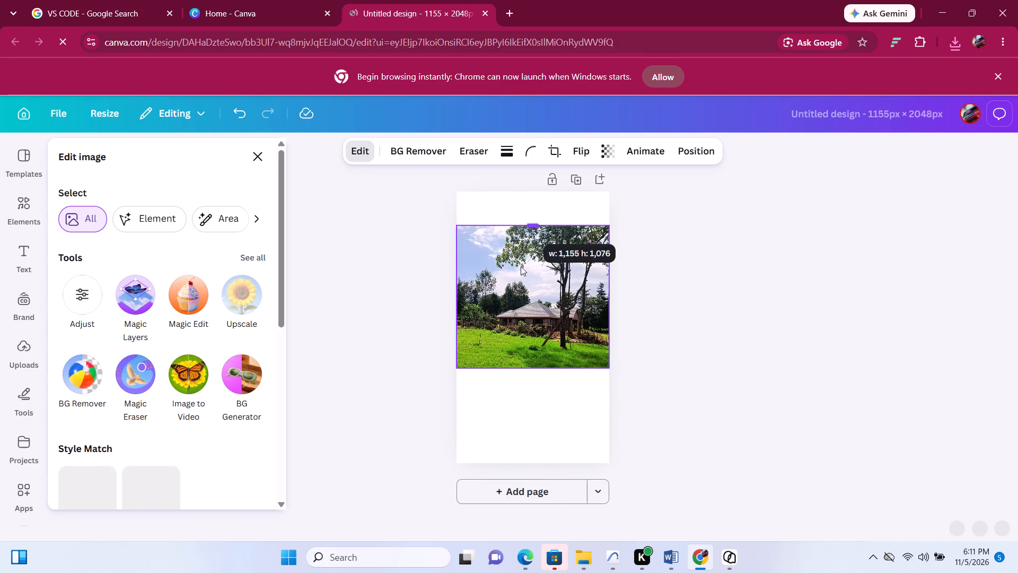
pyautogui.moveTo(521, 266); pyautogui.dragTo(529, 274)
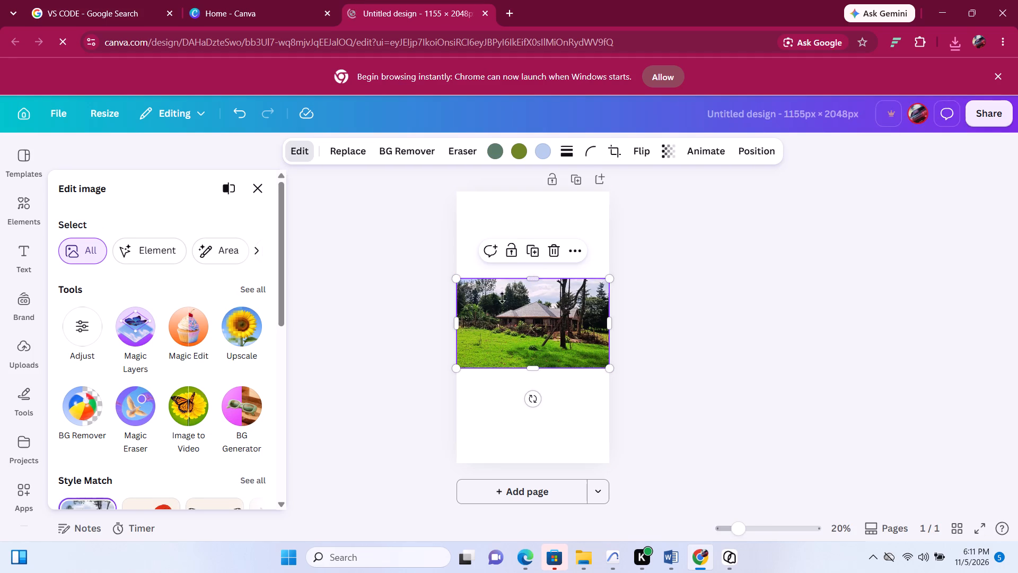
# Look through the image editing options for the cropped photo, including tools, Style Match, filters, apps and shadows.
pyautogui.scroll(4, 531, 324)
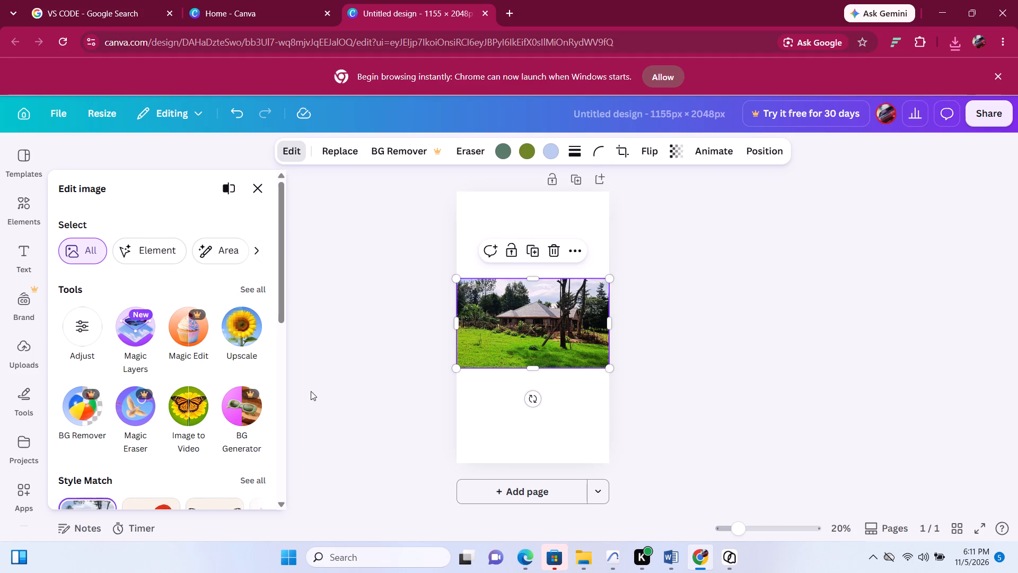
pyautogui.scroll(-3, 152, 460)
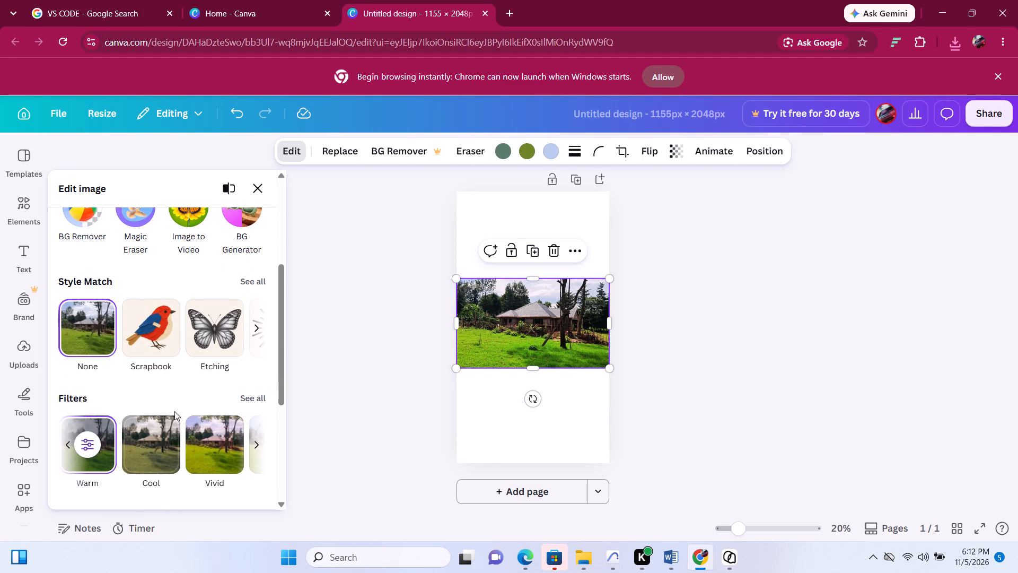
pyautogui.scroll(-2, 177, 407)
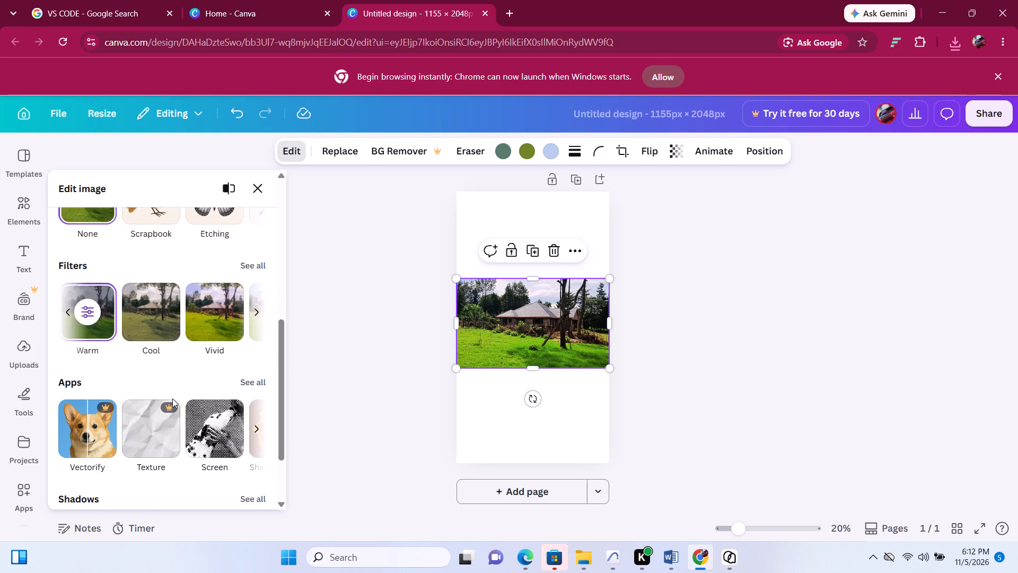
pyautogui.scroll(-4, 173, 398)
pyautogui.scroll(3, 174, 403)
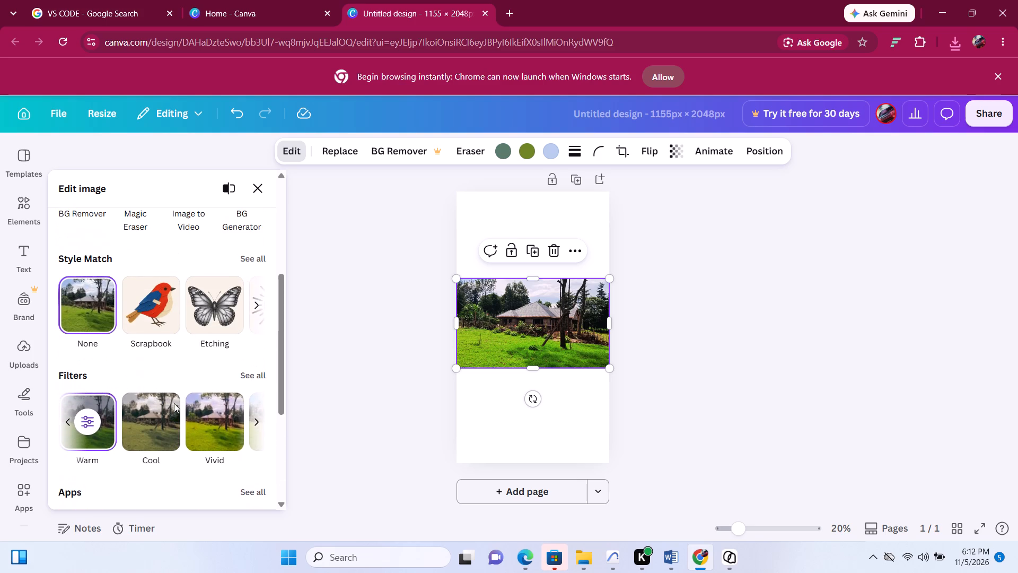
pyautogui.scroll(6, 174, 403)
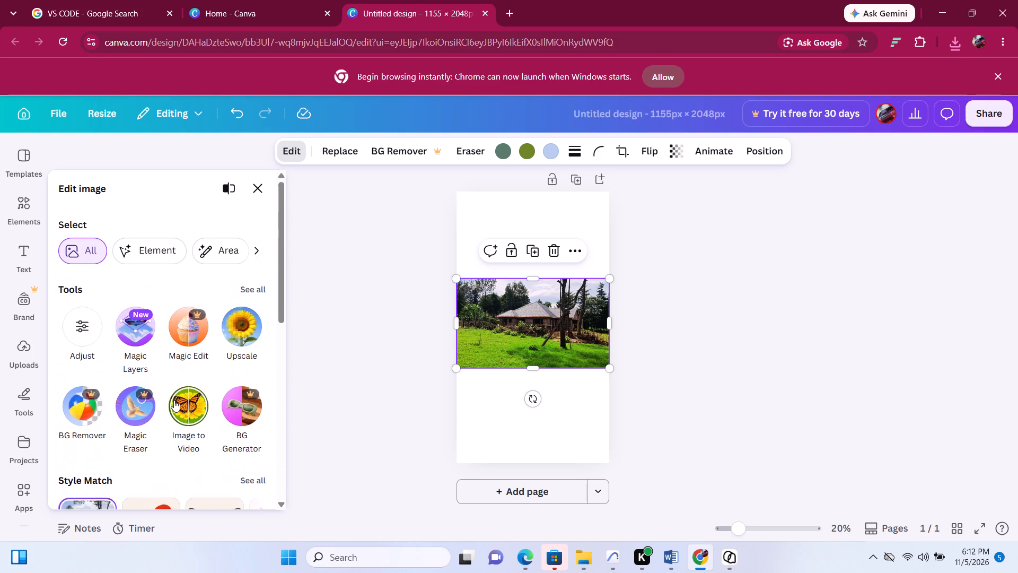
pyautogui.scroll(-1, 174, 400)
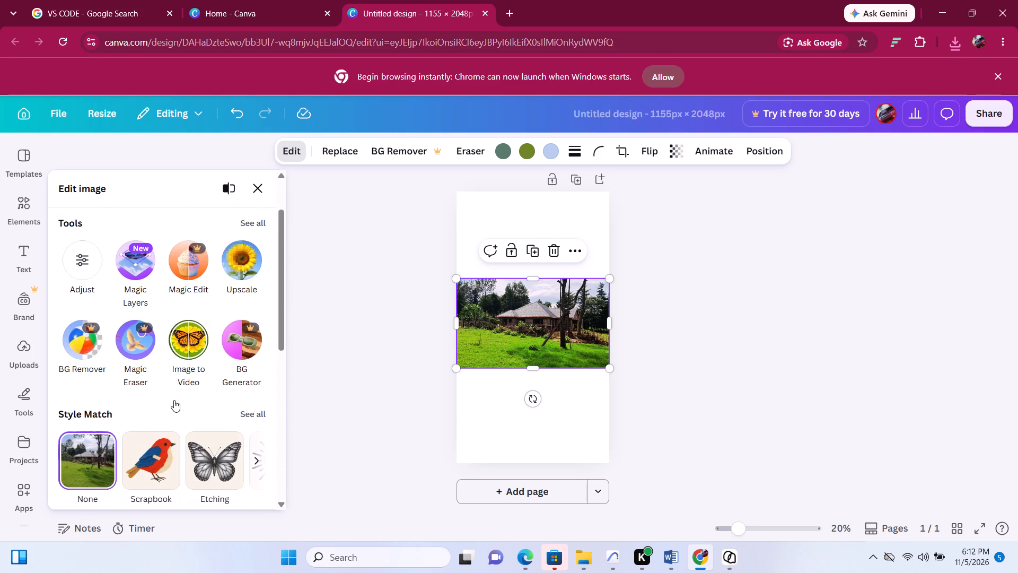
pyautogui.scroll(-2, 174, 400)
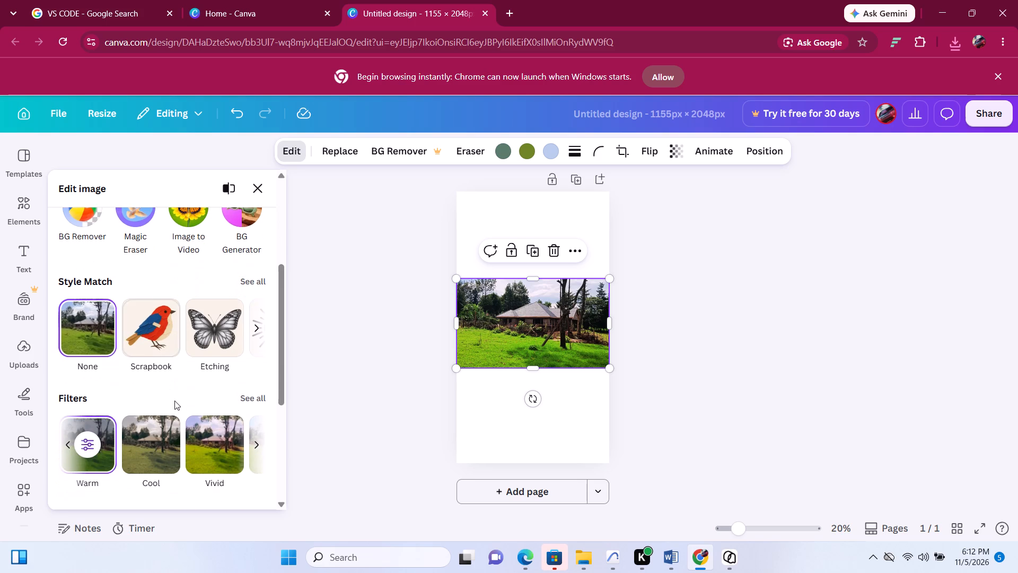
pyautogui.scroll(-4, 174, 401)
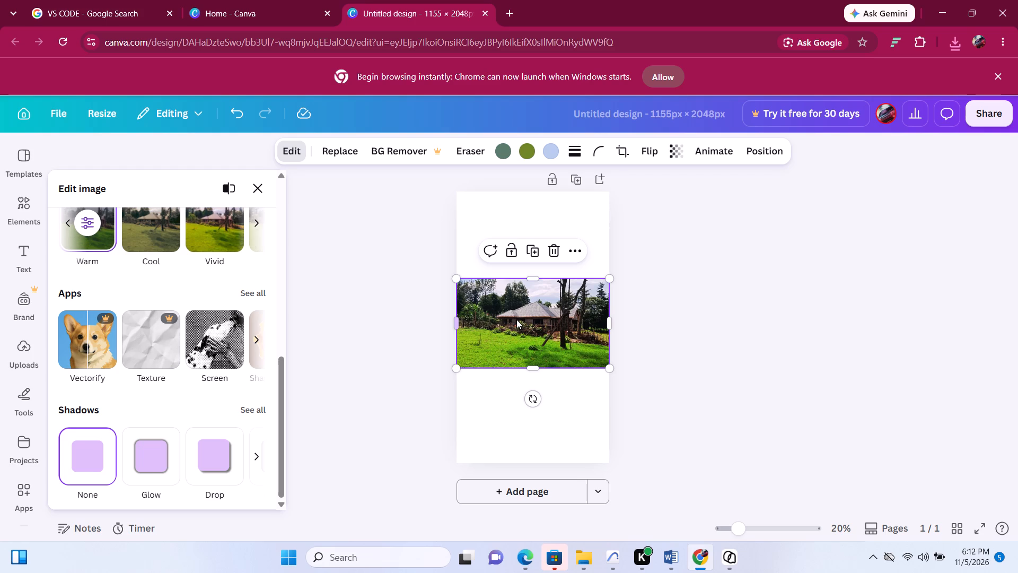
pyautogui.scroll(1, 516, 320)
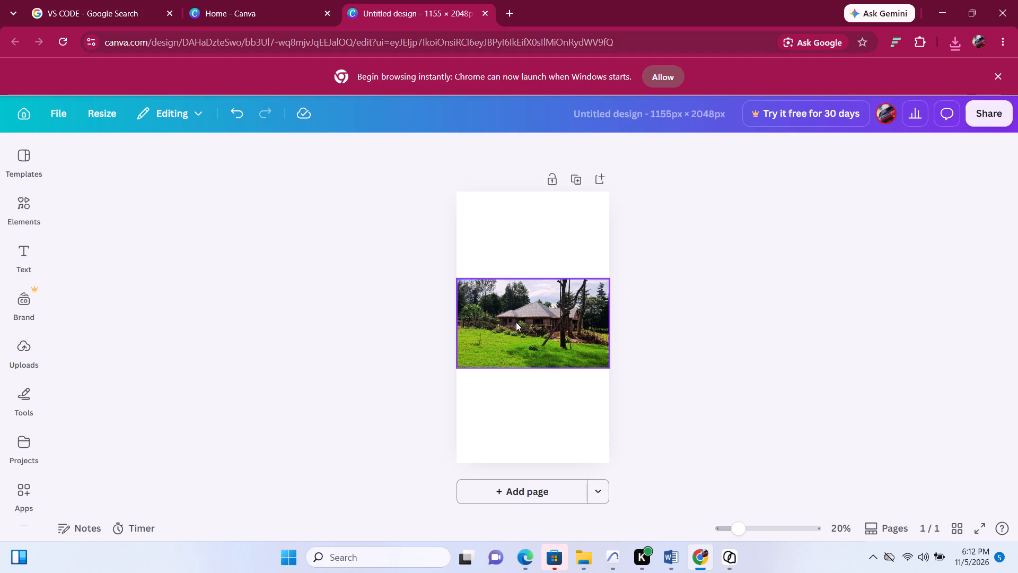
# Download only the cropped house photo from the design as a high-quality PNG at size 1.
pyautogui.click(545, 332)
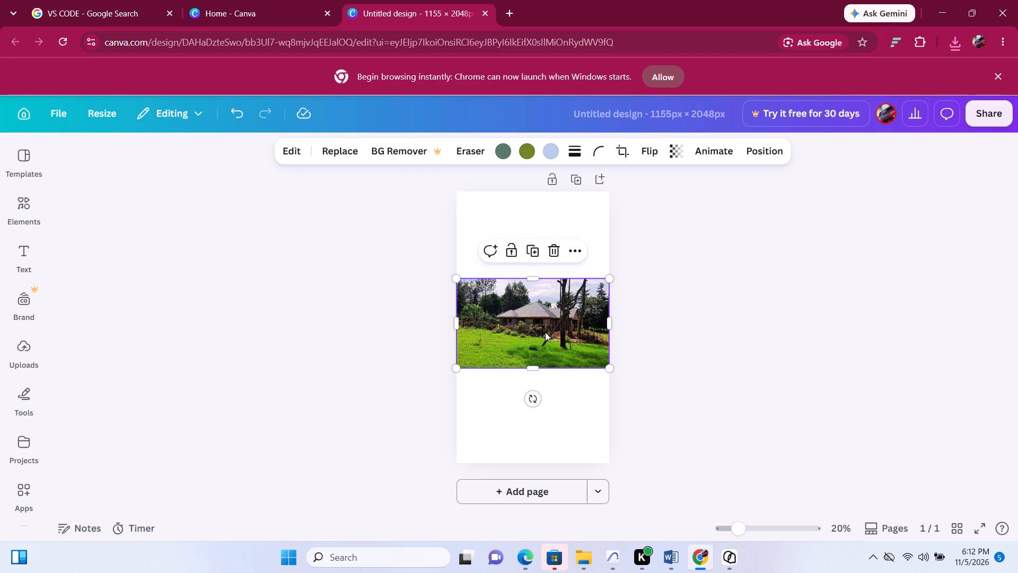
pyautogui.click(545, 332)
pyautogui.scroll(-5, 48, 348)
pyautogui.rightClick(521, 293)
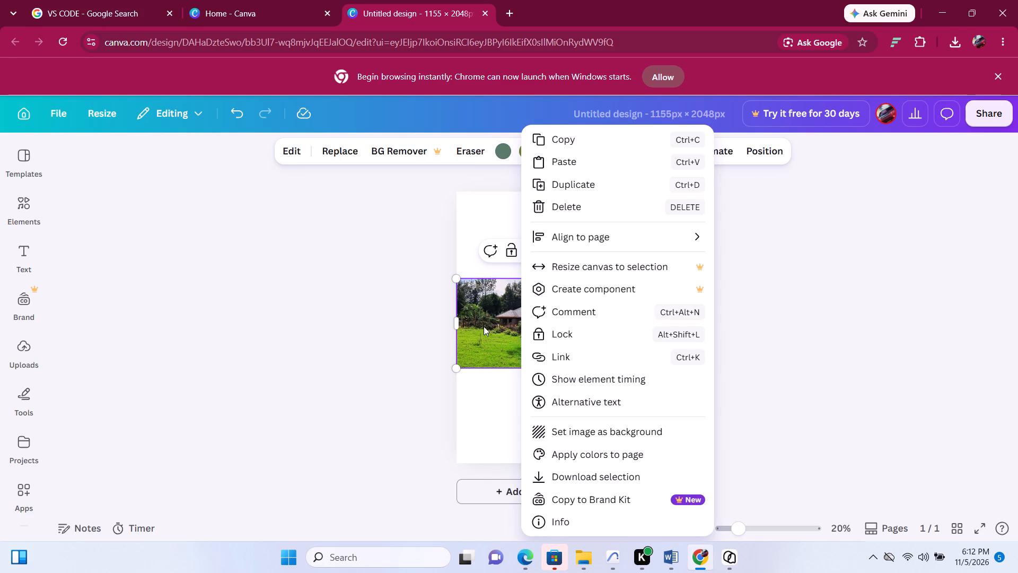
pyautogui.click(559, 478)
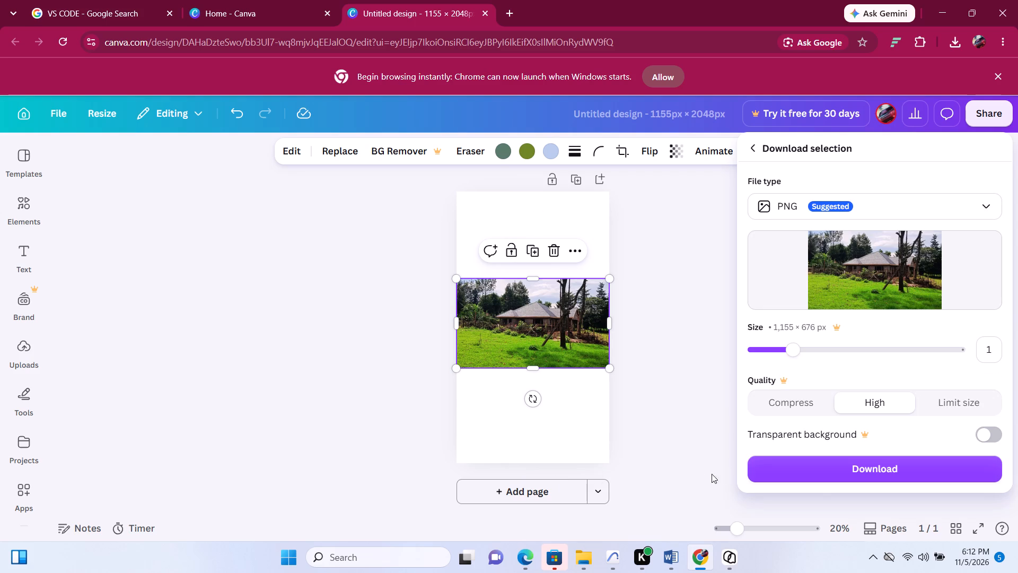
pyautogui.click(921, 471)
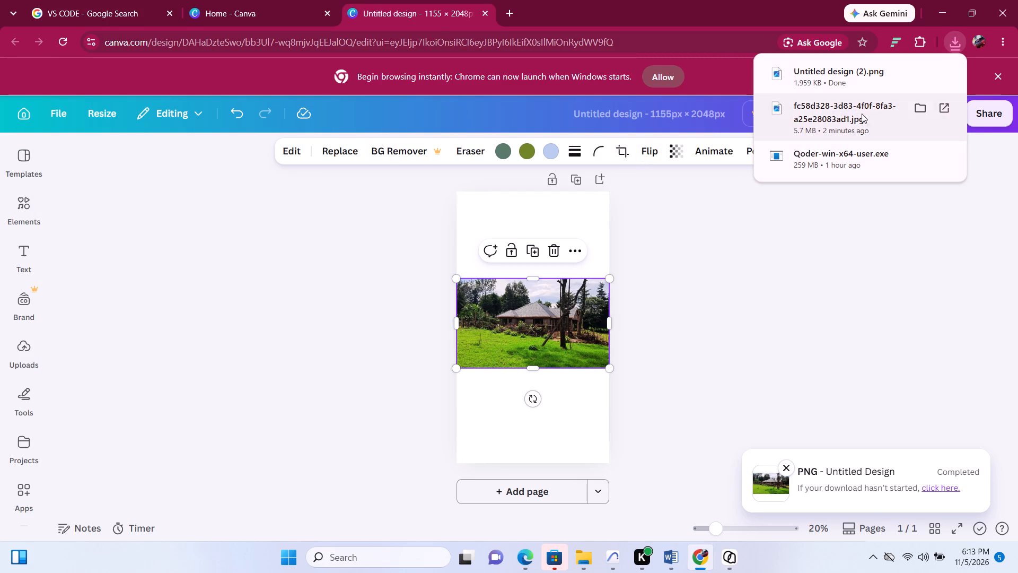
pyautogui.click(954, 36)
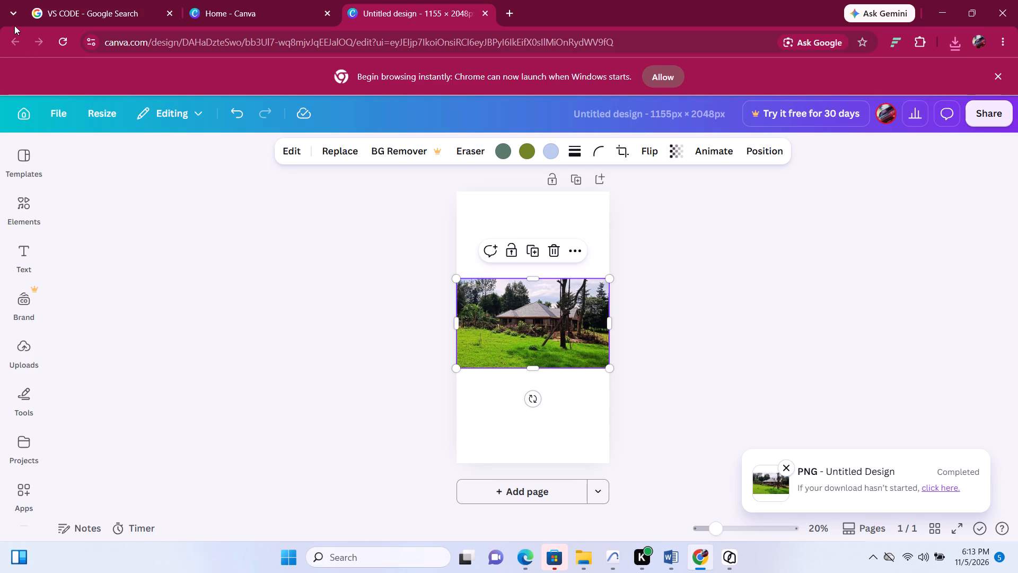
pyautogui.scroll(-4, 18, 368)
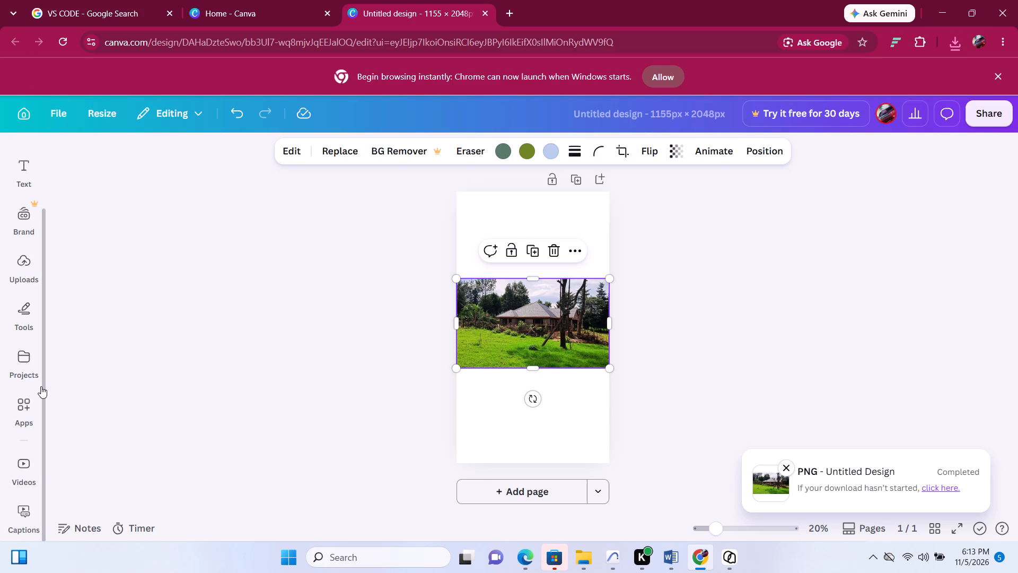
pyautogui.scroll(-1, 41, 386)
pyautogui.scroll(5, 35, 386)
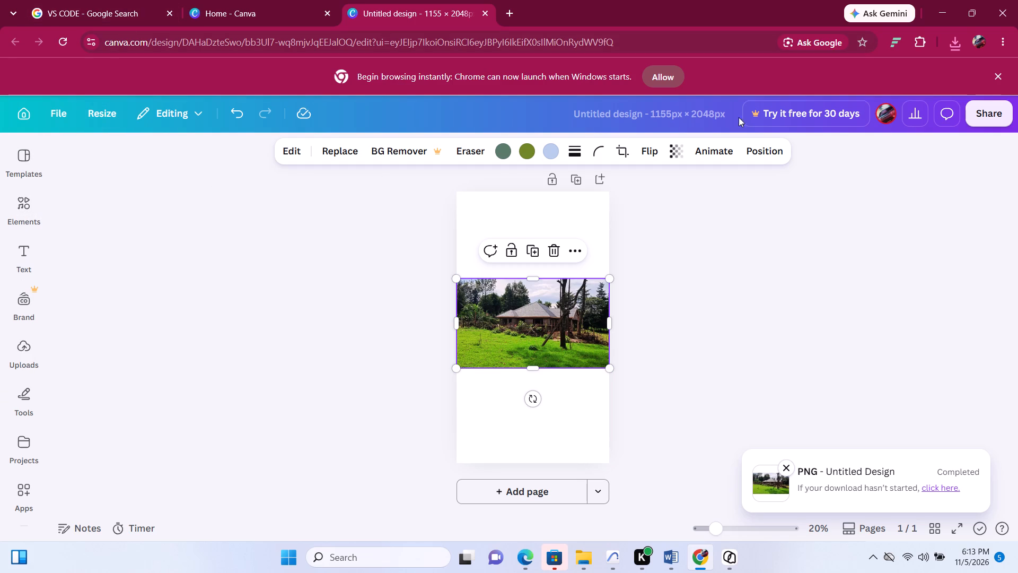
# Dismiss the browser's launch notice, return to the Canva home page and open the photo editor's photo selection.
pyautogui.click(994, 79)
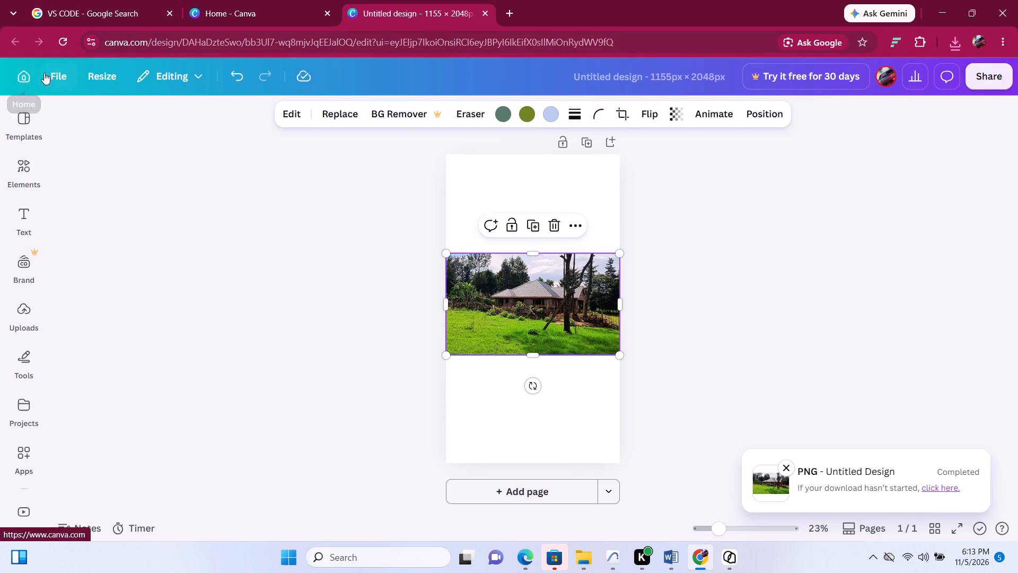
pyautogui.click(17, 73)
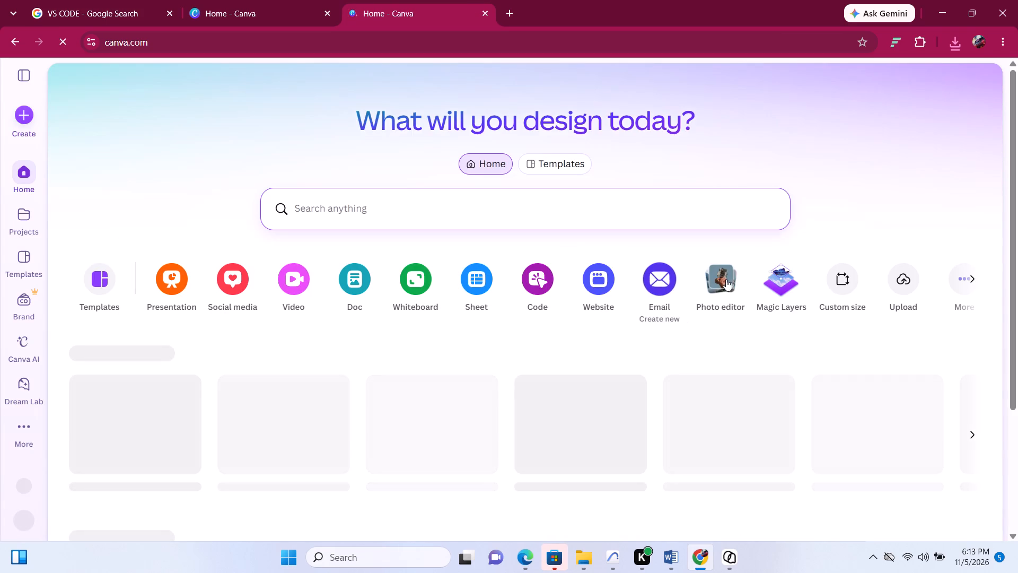
pyautogui.doubleClick(731, 277)
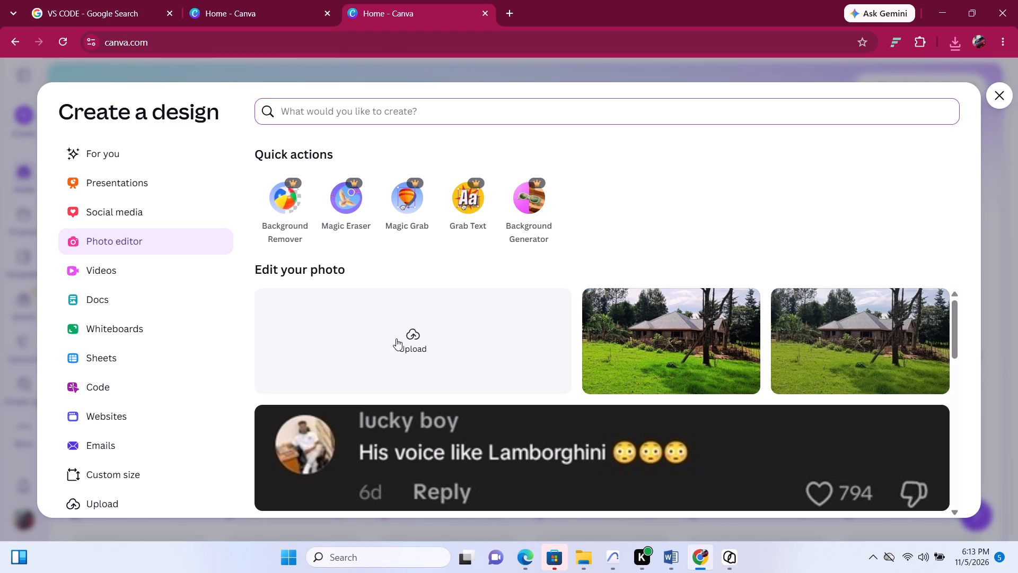
# Browse the Cheborgei folder's house photos and upload IMG_20261105_142541 to the photo editor.
pyautogui.click(419, 333)
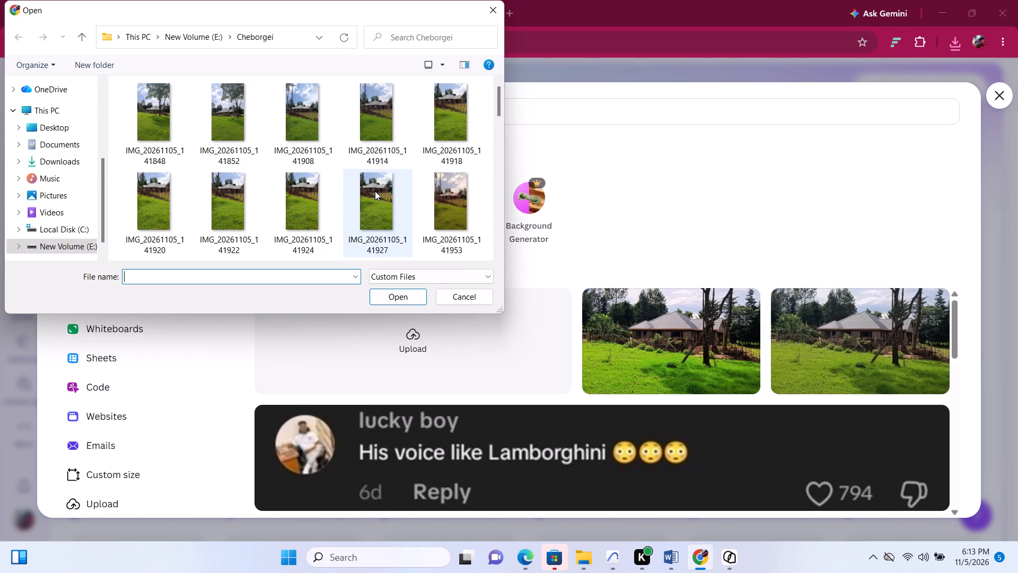
pyautogui.scroll(-4, 375, 191)
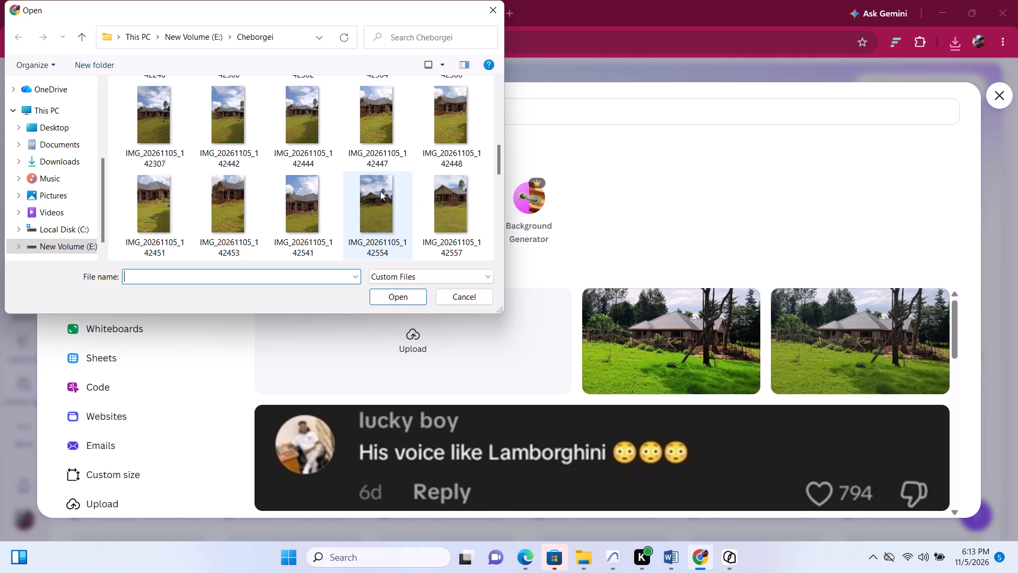
pyautogui.scroll(-5, 380, 191)
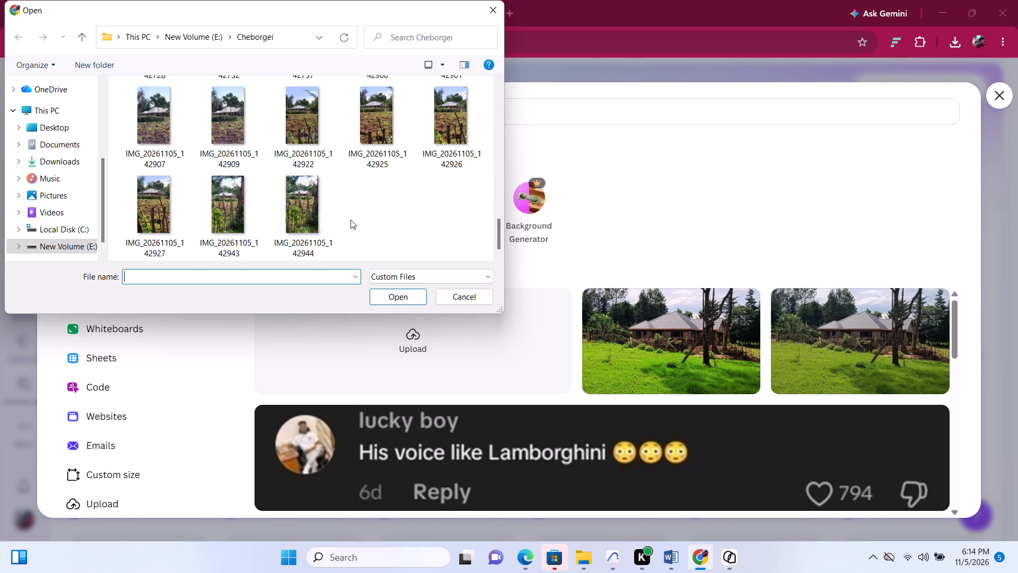
pyautogui.scroll(3, 175, 130)
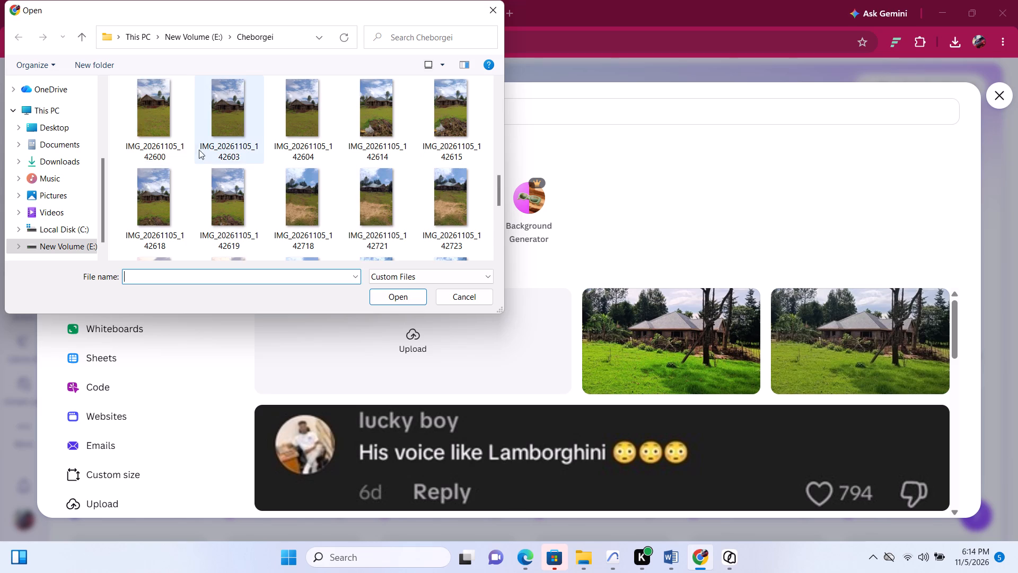
pyautogui.scroll(3, 200, 150)
pyautogui.scroll(1, 285, 164)
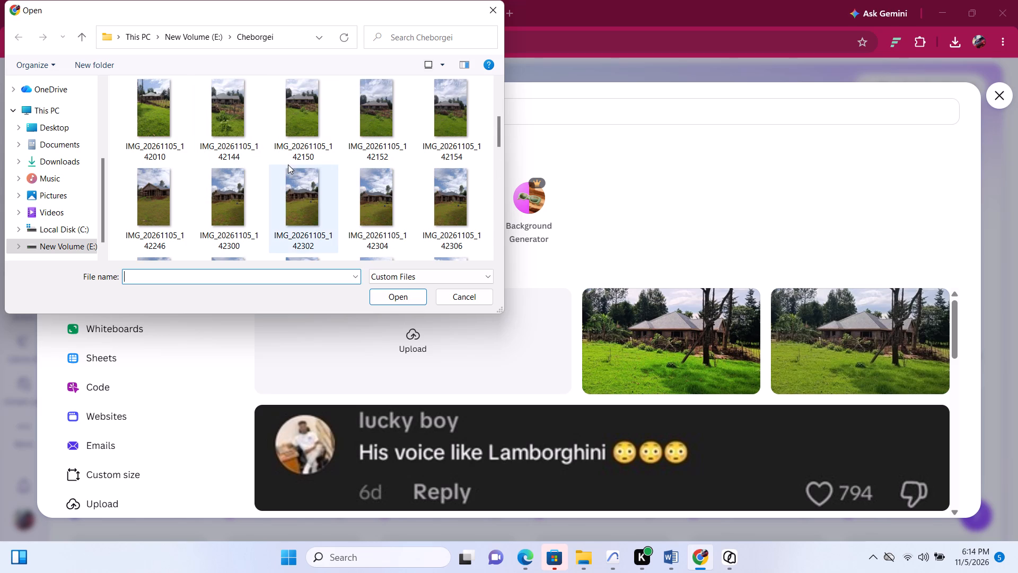
pyautogui.scroll(3, 289, 164)
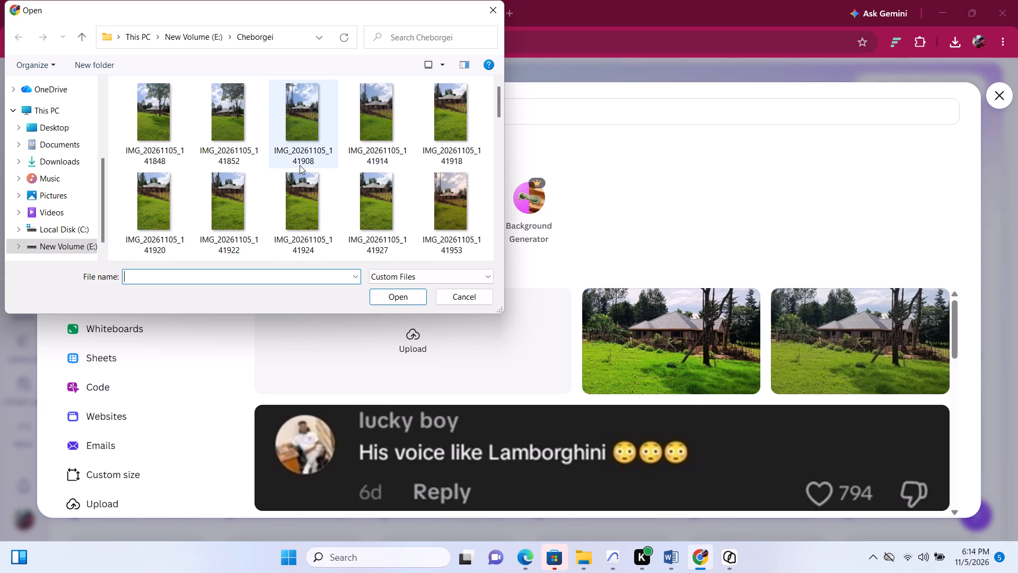
pyautogui.scroll(2, 300, 165)
pyautogui.scroll(-2, 300, 169)
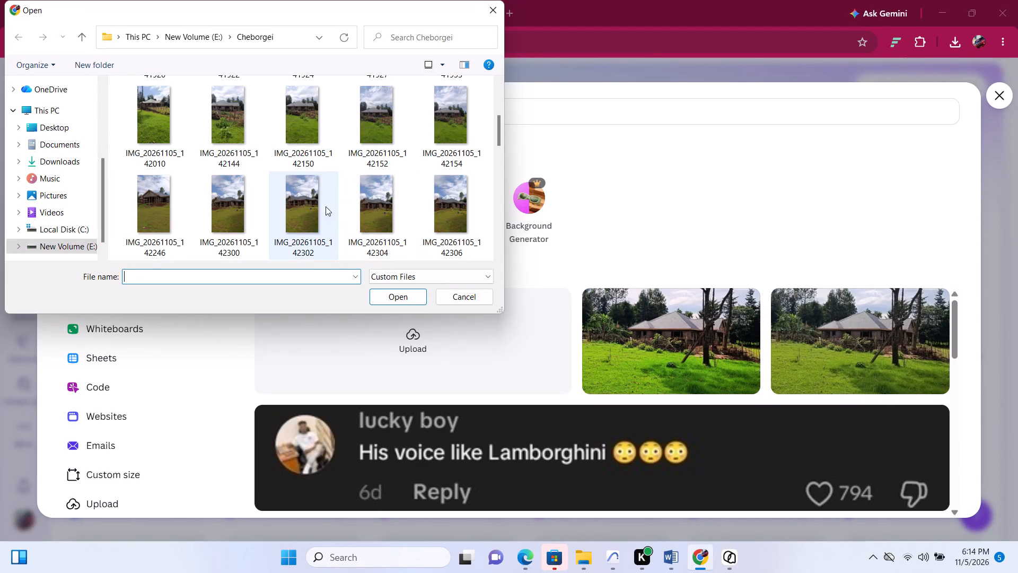
pyautogui.scroll(-2, 303, 208)
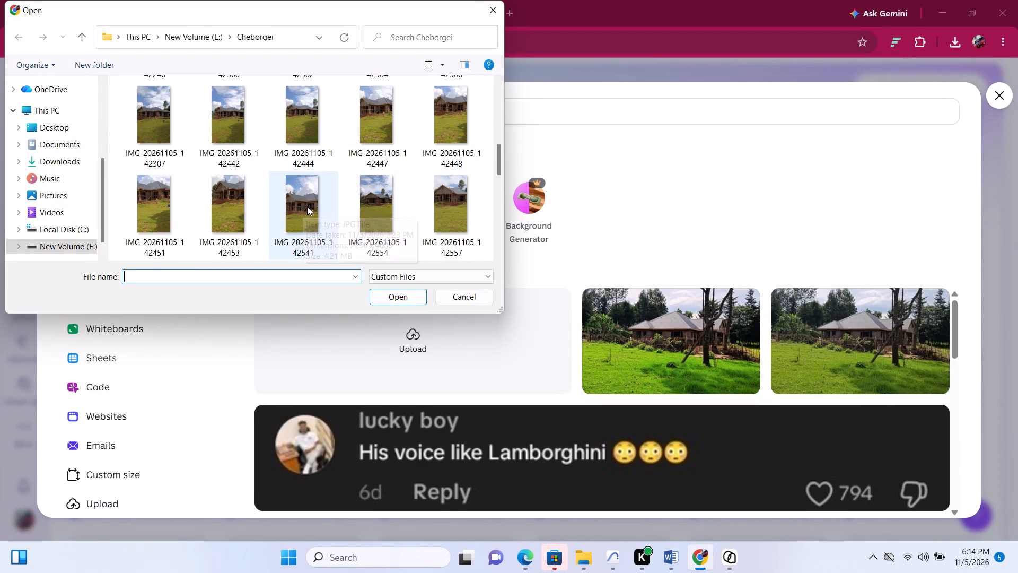
pyautogui.scroll(-1, 307, 206)
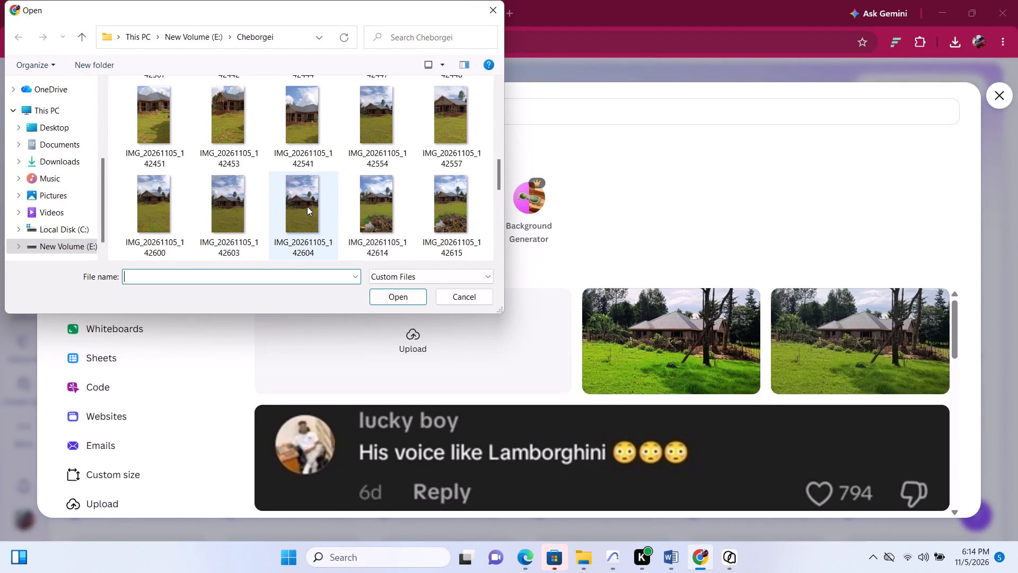
pyautogui.doubleClick(296, 118)
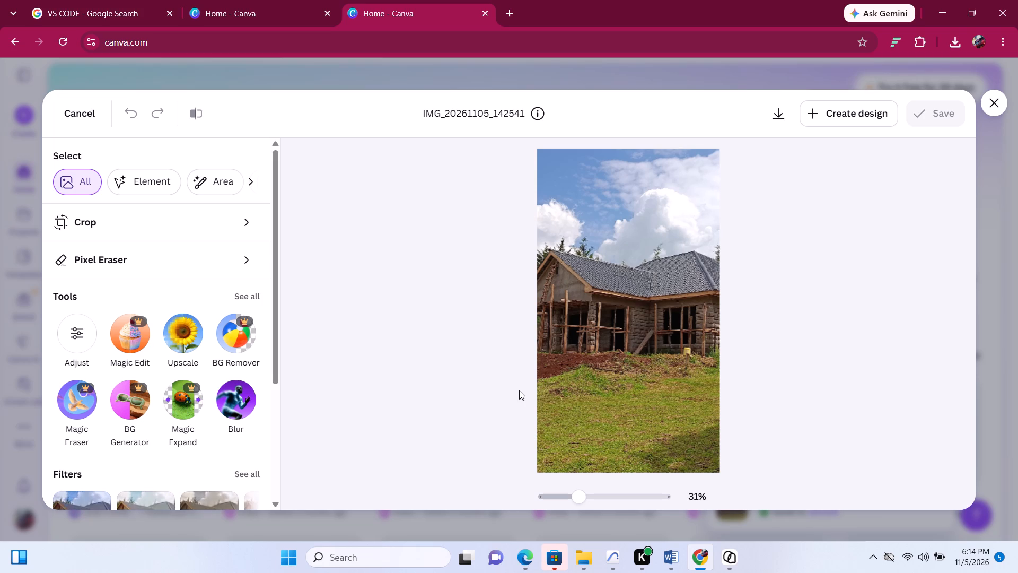
# Inspect the unfinished house in the uploaded photo up close, and close the photo without editing it.
pyautogui.moveTo(615, 330); pyautogui.dragTo(661, 331)
pyautogui.scroll(1, 650, 269)
pyautogui.moveTo(583, 499); pyautogui.dragTo(622, 499)
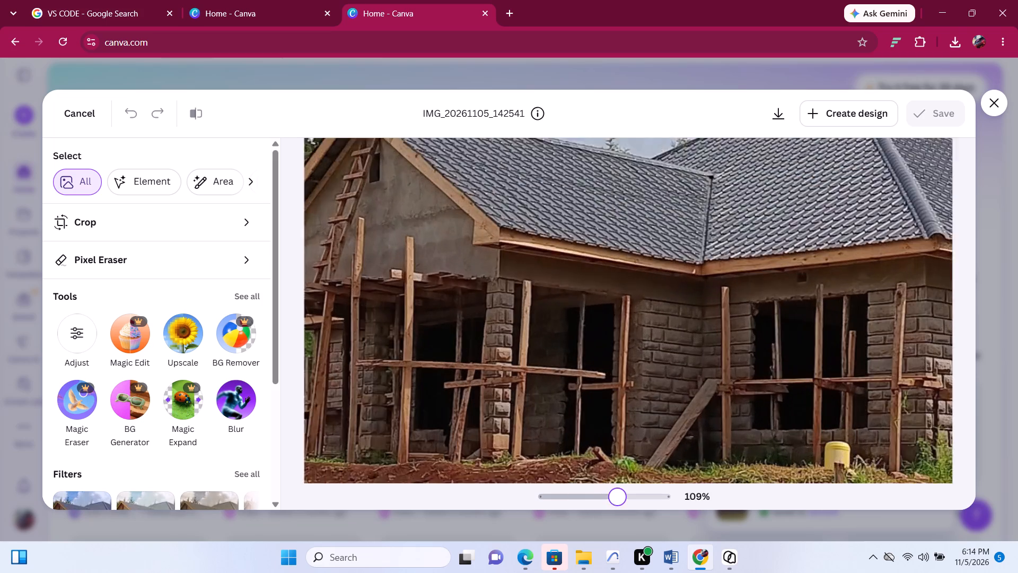
pyautogui.moveTo(622, 499); pyautogui.dragTo(603, 504)
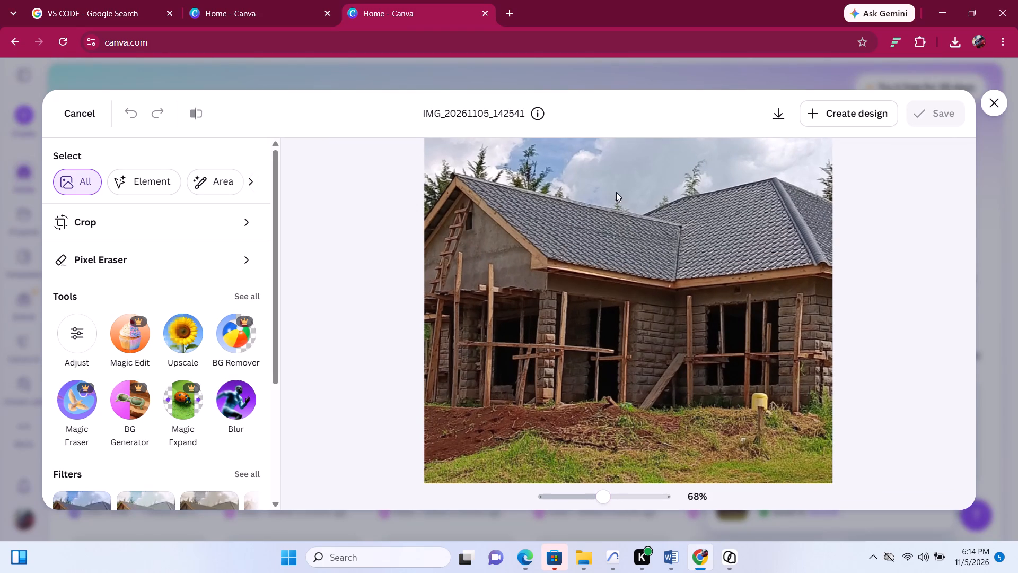
pyautogui.click(1001, 102)
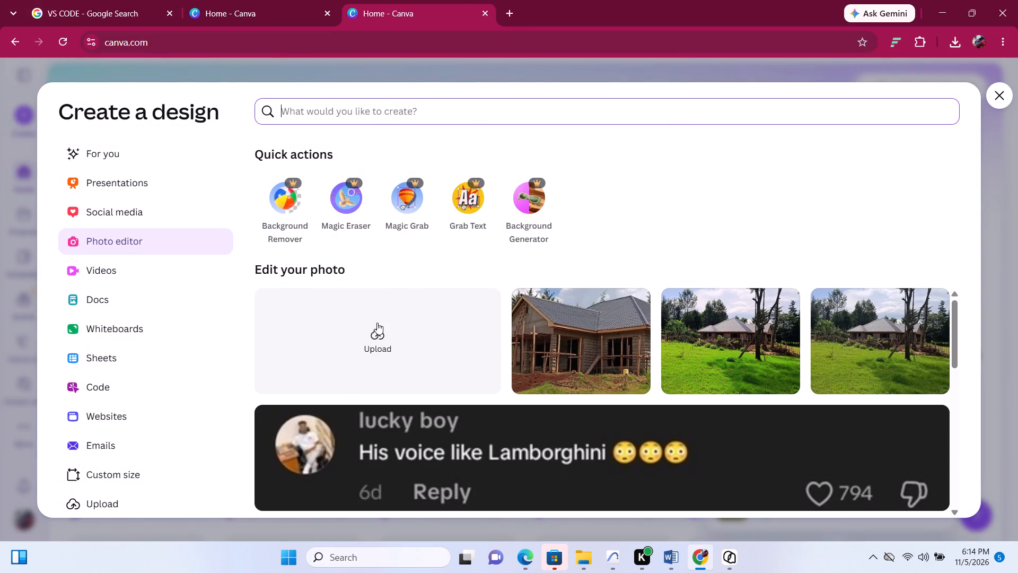
# Upload IMG_20261105_142304 from the Cheborgei folder to the photo editor.
pyautogui.click(368, 328)
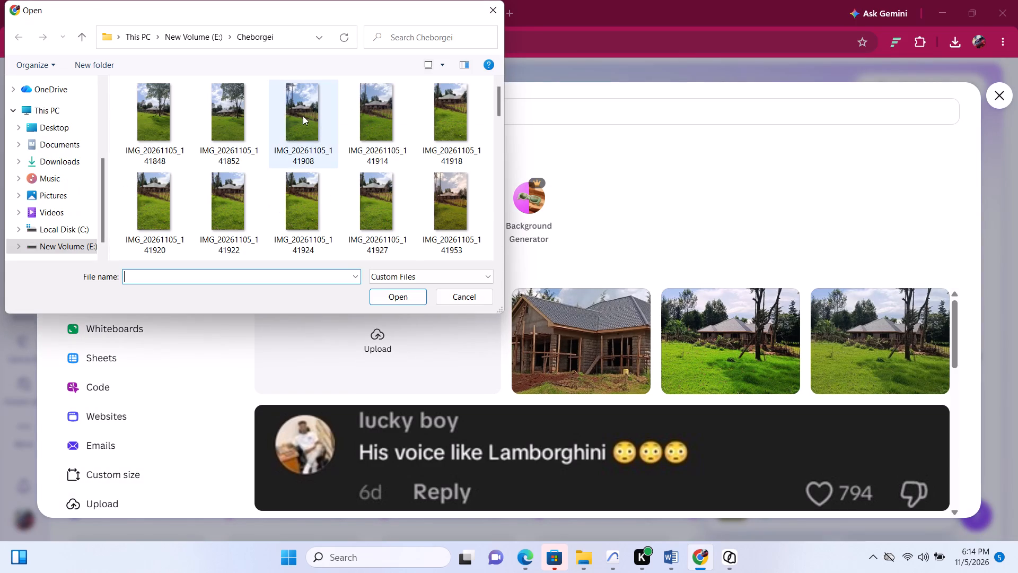
pyautogui.scroll(-3, 301, 153)
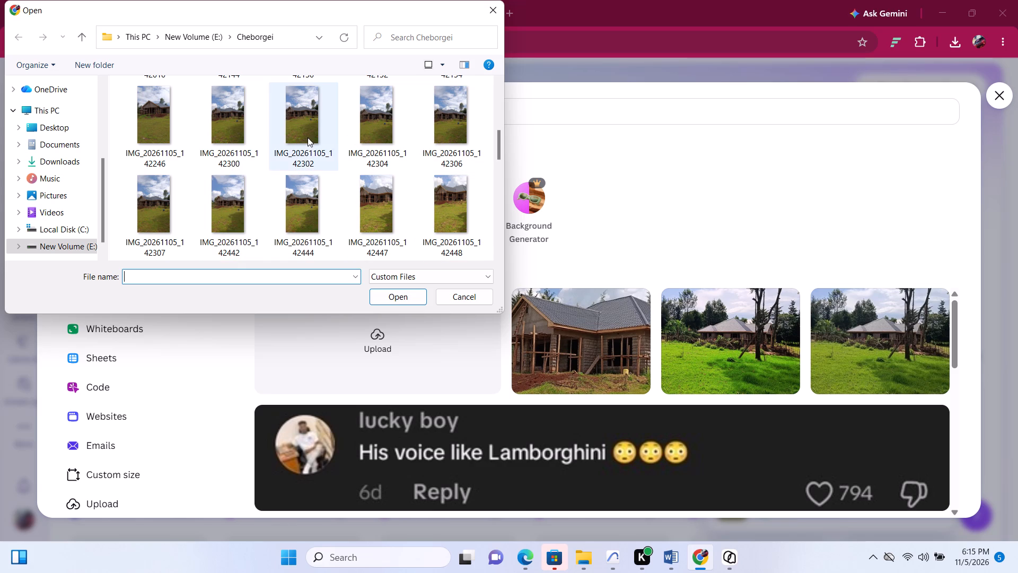
pyautogui.click(369, 114)
pyautogui.doubleClick(363, 118)
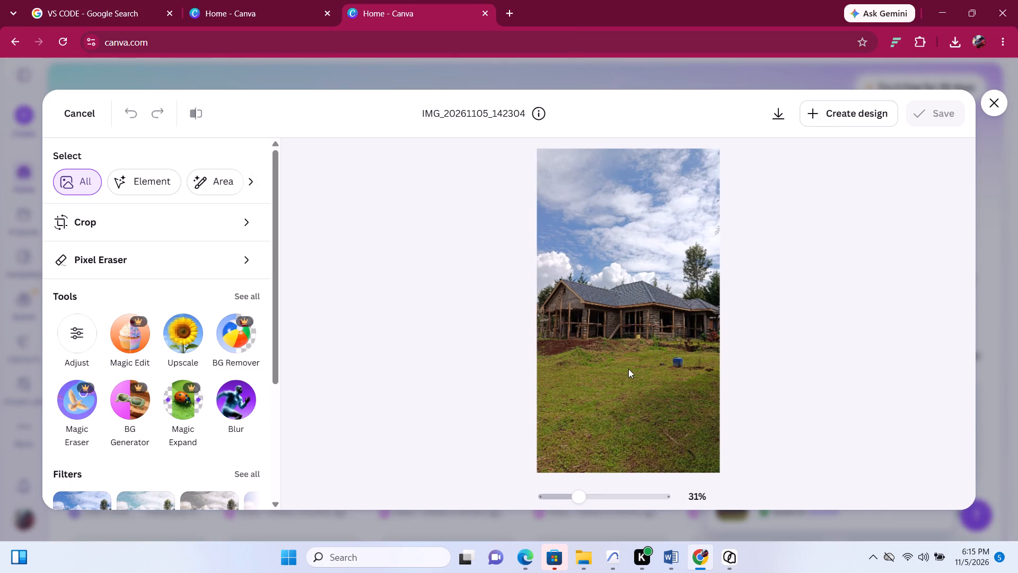
# Crop the photo freeform from its bottom edge, cutting the lawn off at about the blue container.
pyautogui.moveTo(581, 498); pyautogui.dragTo(587, 498)
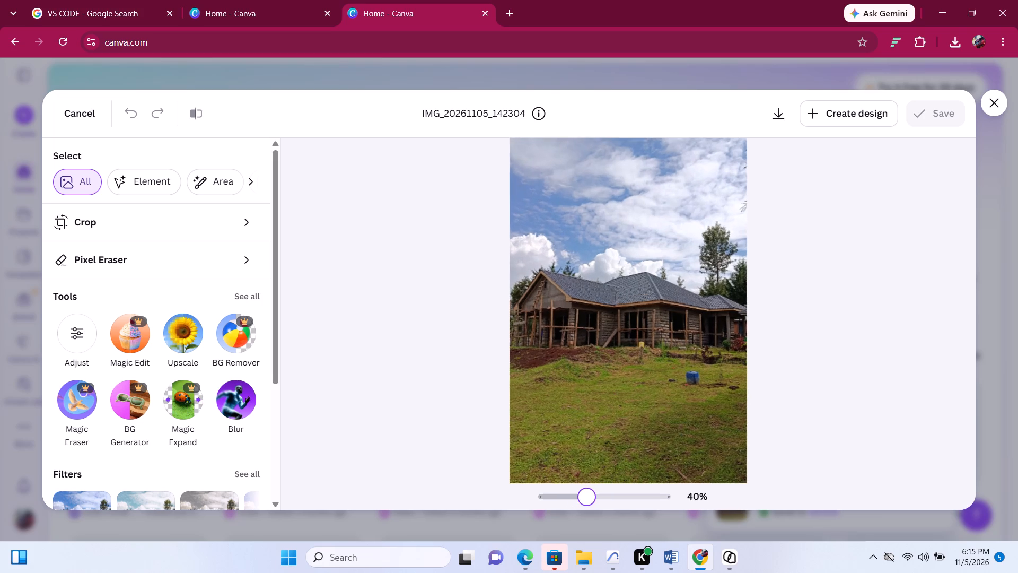
pyautogui.moveTo(587, 498); pyautogui.dragTo(611, 503)
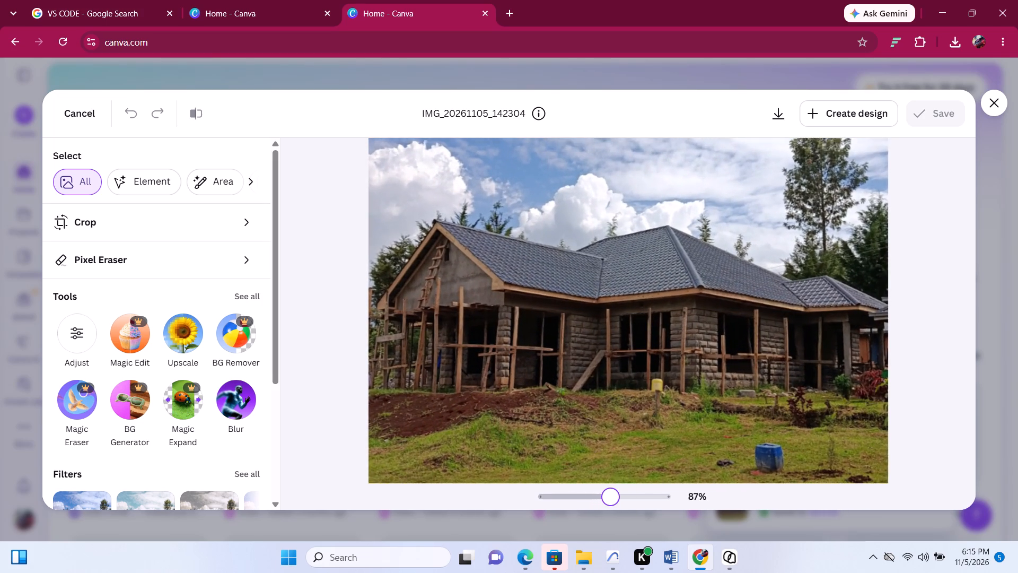
pyautogui.moveTo(611, 503); pyautogui.dragTo(614, 503)
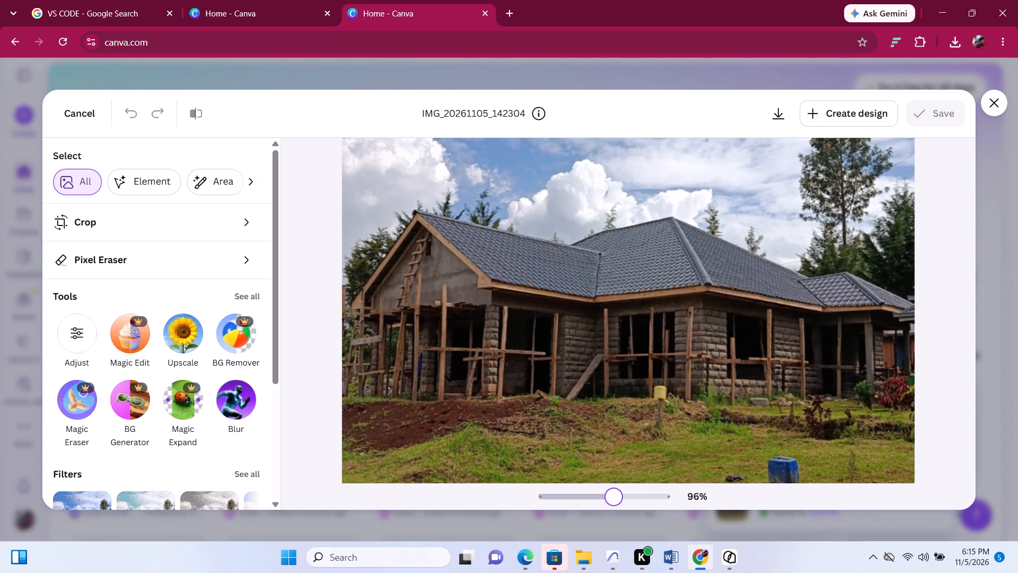
pyautogui.moveTo(614, 503); pyautogui.dragTo(612, 503)
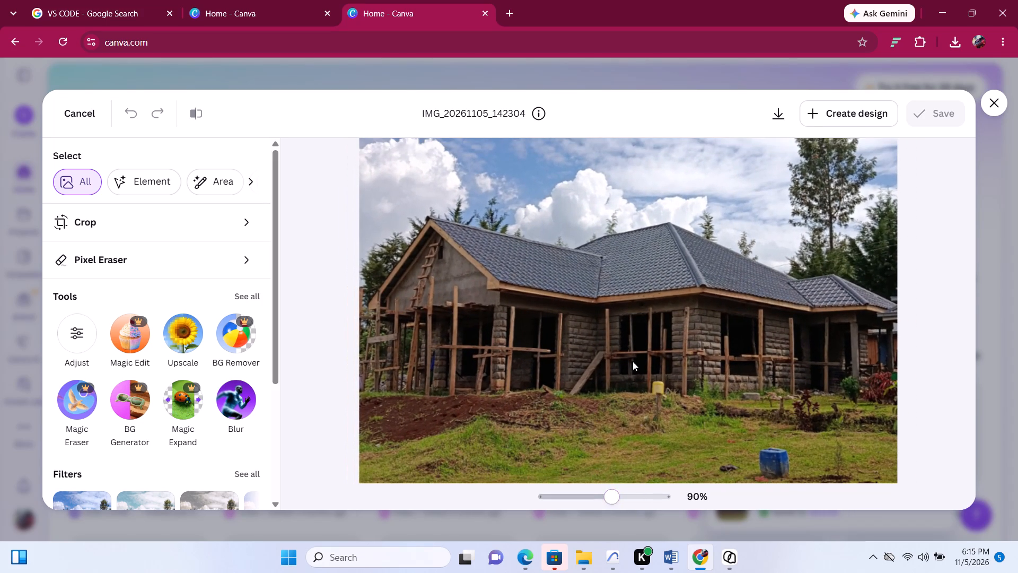
pyautogui.scroll(-1, 638, 353)
pyautogui.scroll(1, 638, 353)
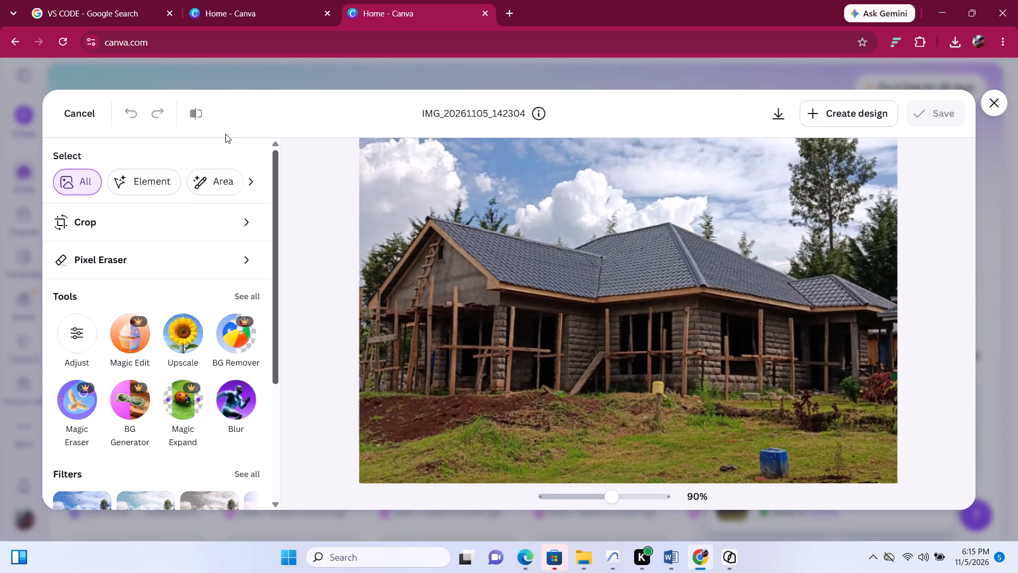
pyautogui.click(147, 218)
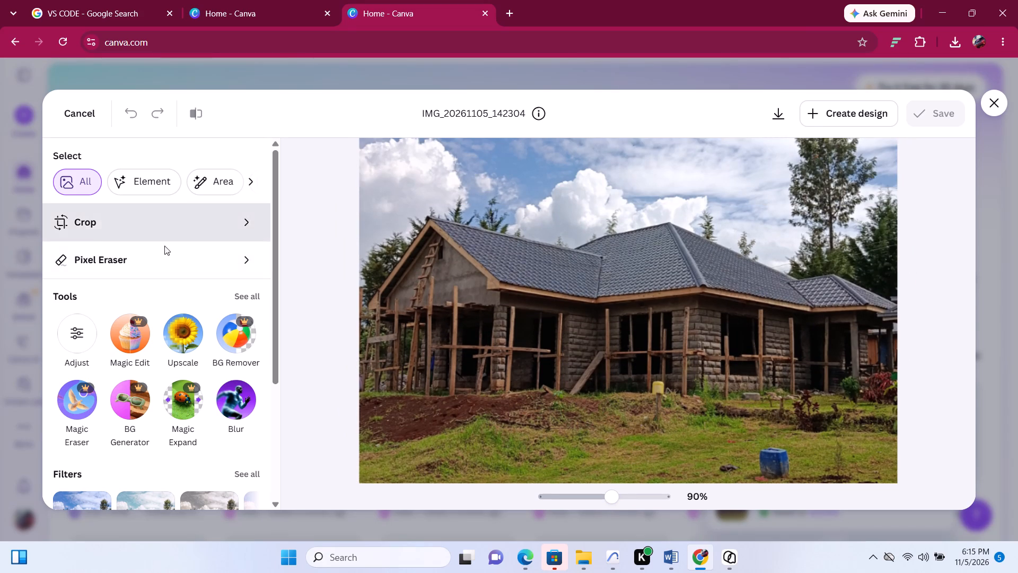
pyautogui.click(631, 459)
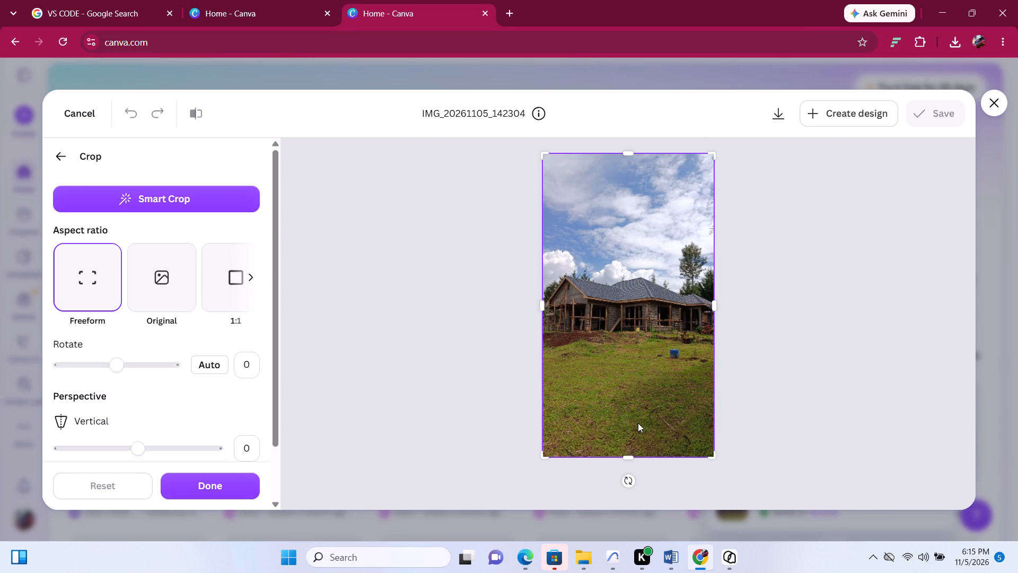
pyautogui.moveTo(631, 460); pyautogui.dragTo(630, 406)
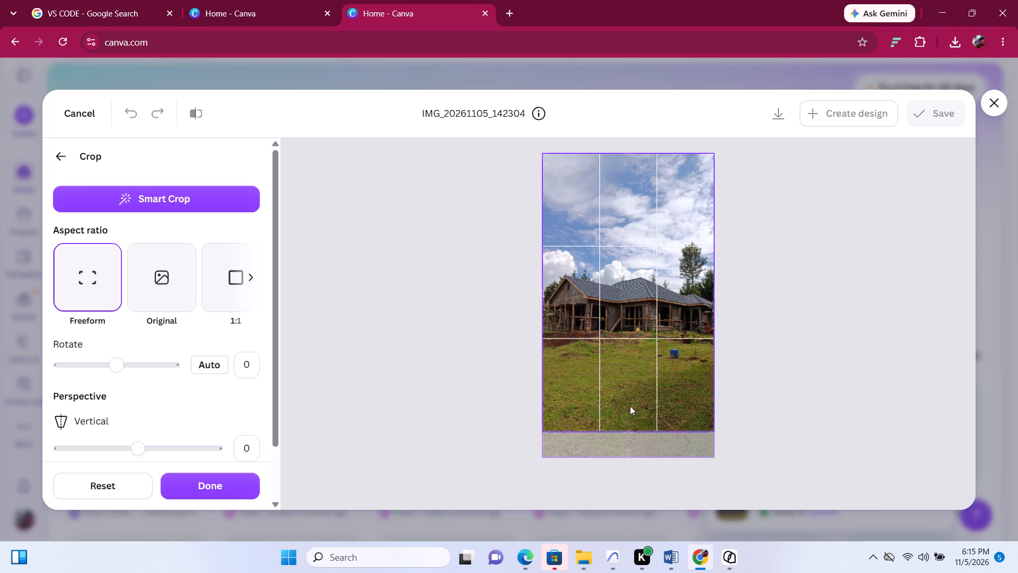
pyautogui.moveTo(630, 406); pyautogui.dragTo(635, 359)
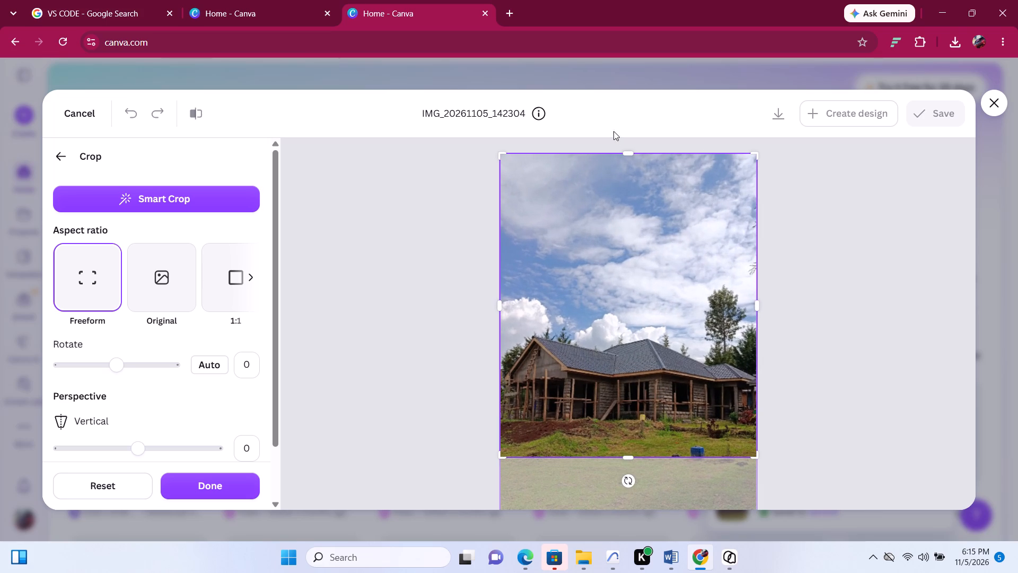
# Crop off the upper sky, adjust the frame to keep the whole house, nearby trees and blue container, and apply the crop.
pyautogui.moveTo(630, 150); pyautogui.dragTo(627, 296)
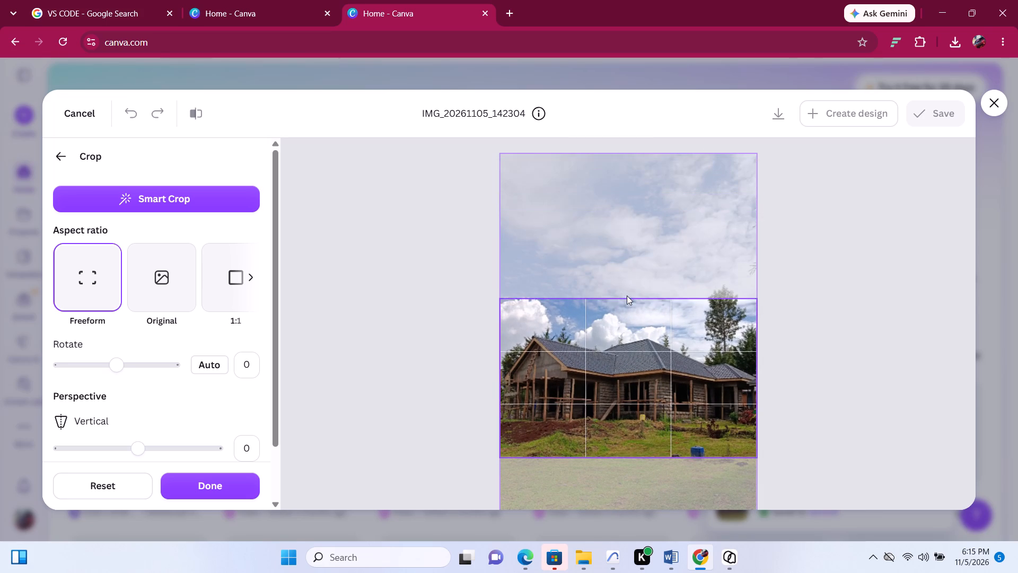
pyautogui.moveTo(627, 296); pyautogui.dragTo(626, 294)
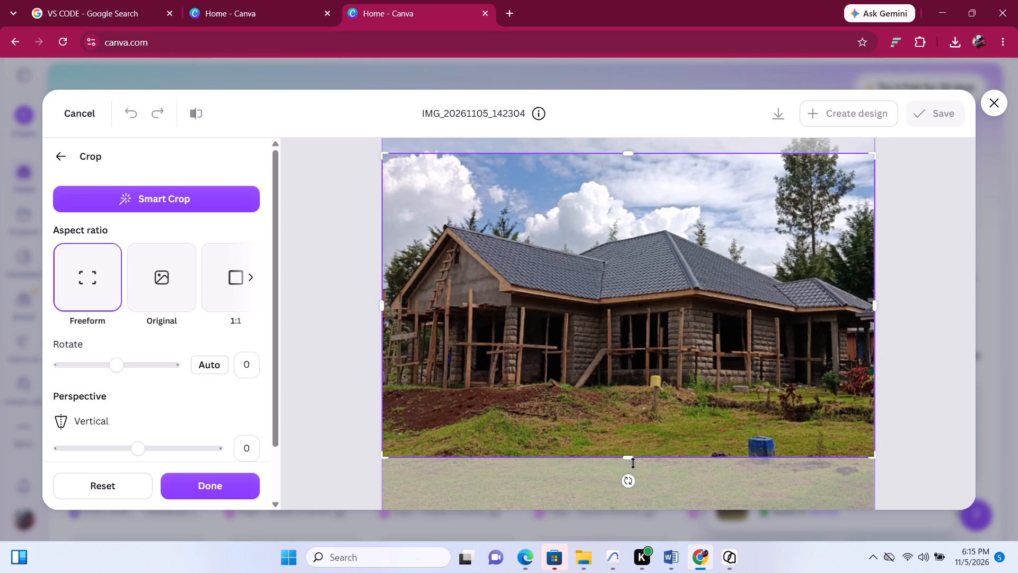
pyautogui.moveTo(626, 453); pyautogui.dragTo(626, 466)
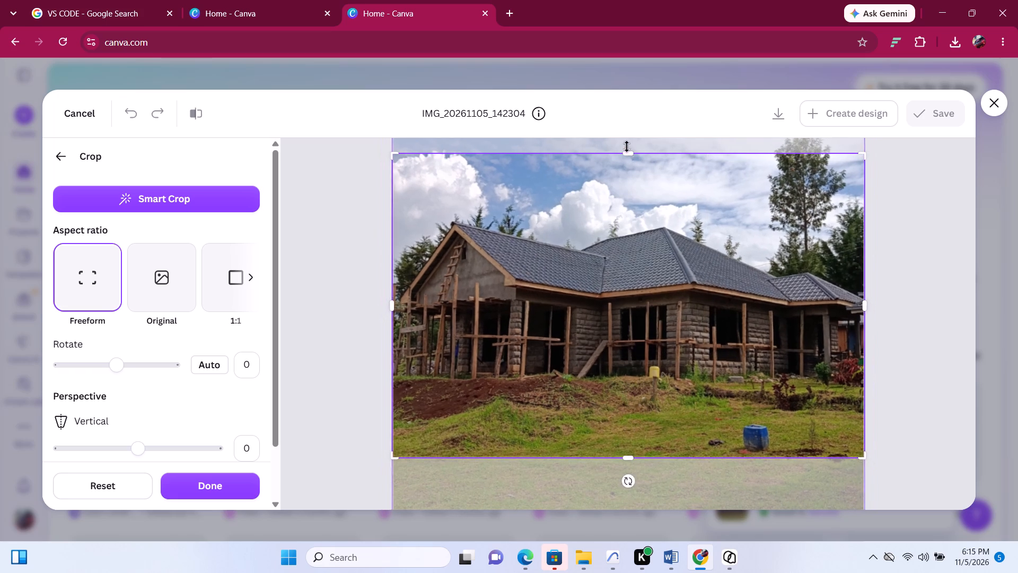
pyautogui.moveTo(631, 156); pyautogui.dragTo(634, 150)
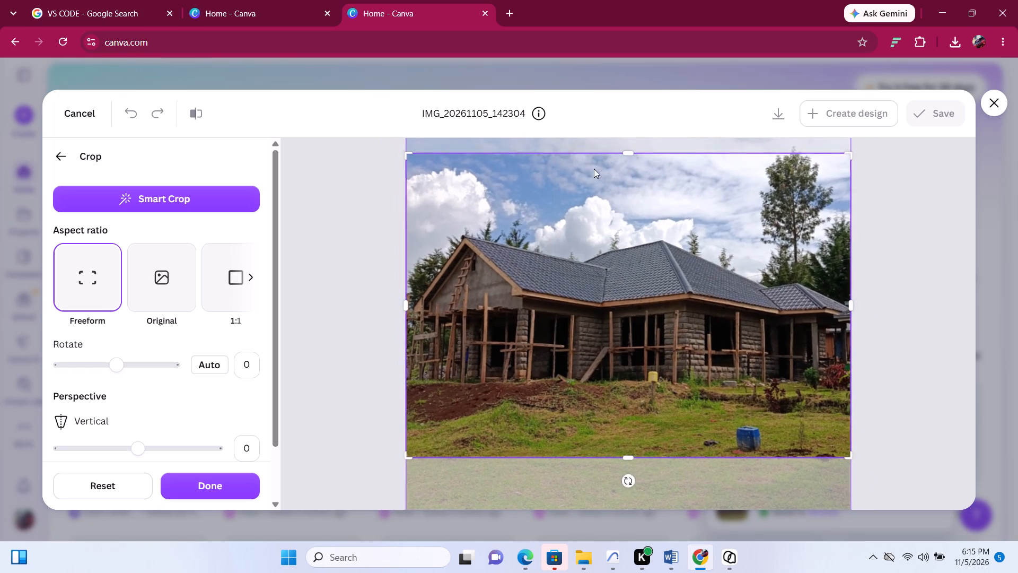
pyautogui.scroll(2, 605, 245)
pyautogui.scroll(-2, 605, 245)
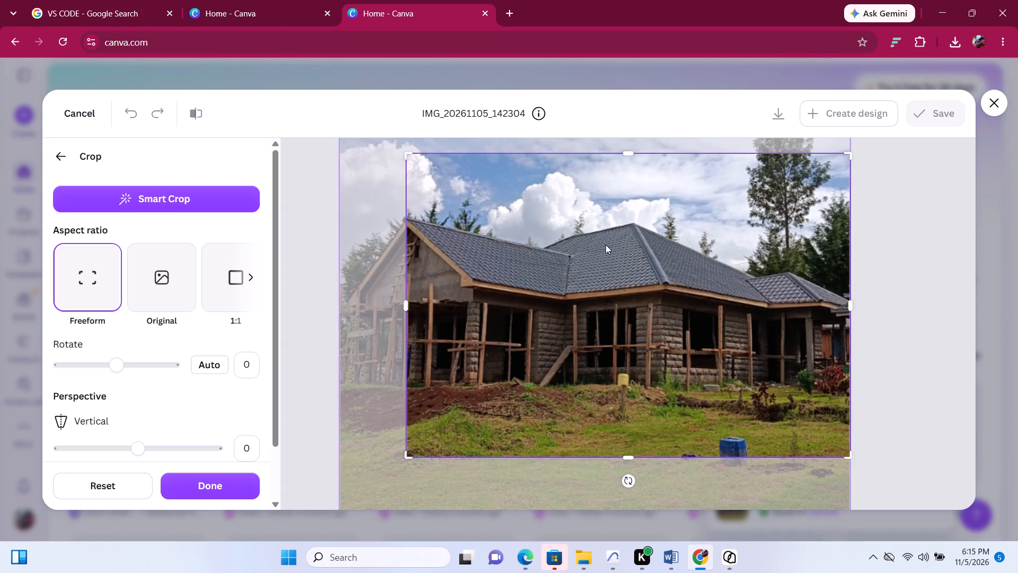
pyautogui.scroll(-2, 605, 245)
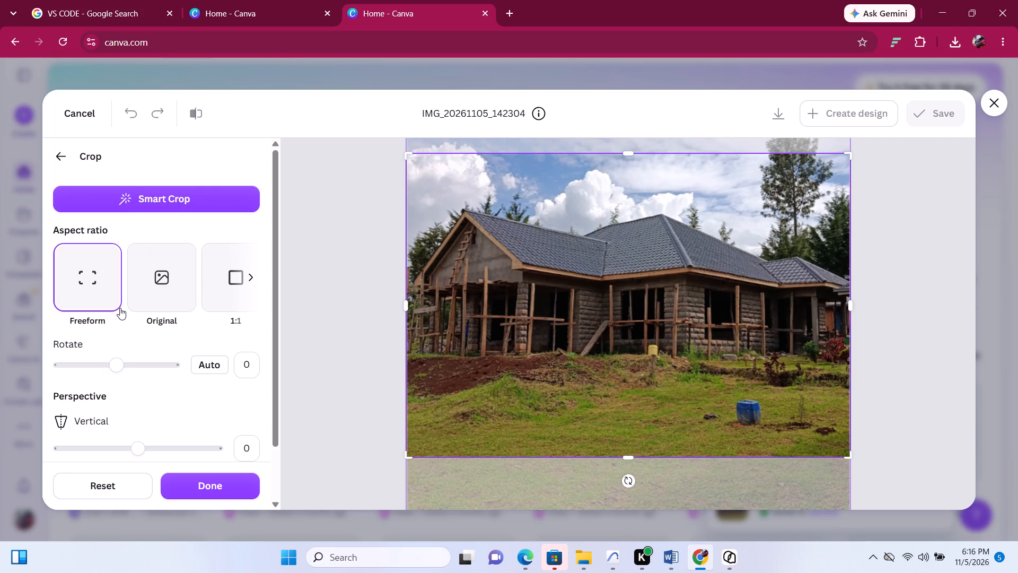
pyautogui.scroll(-3, 114, 348)
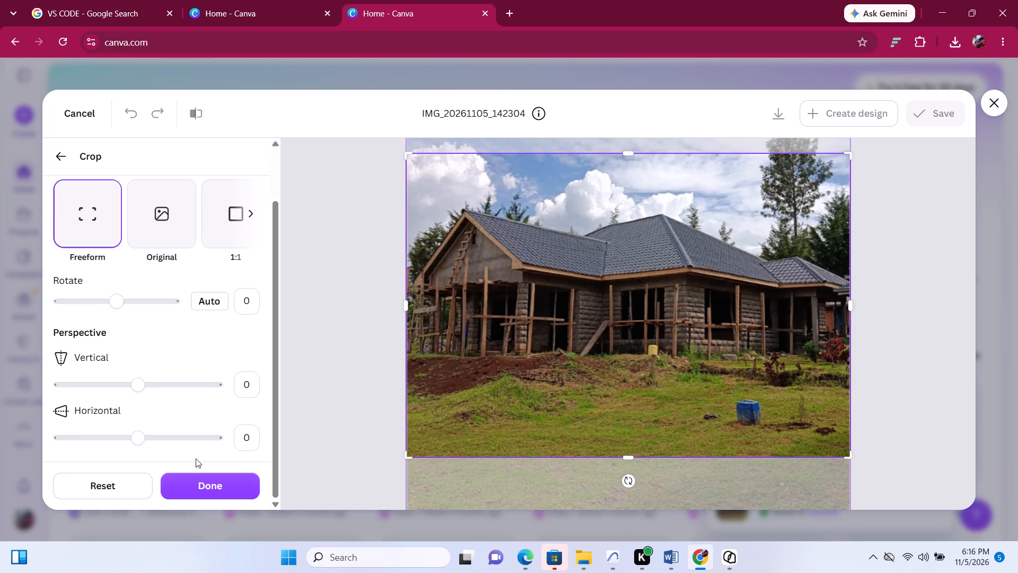
pyautogui.click(207, 485)
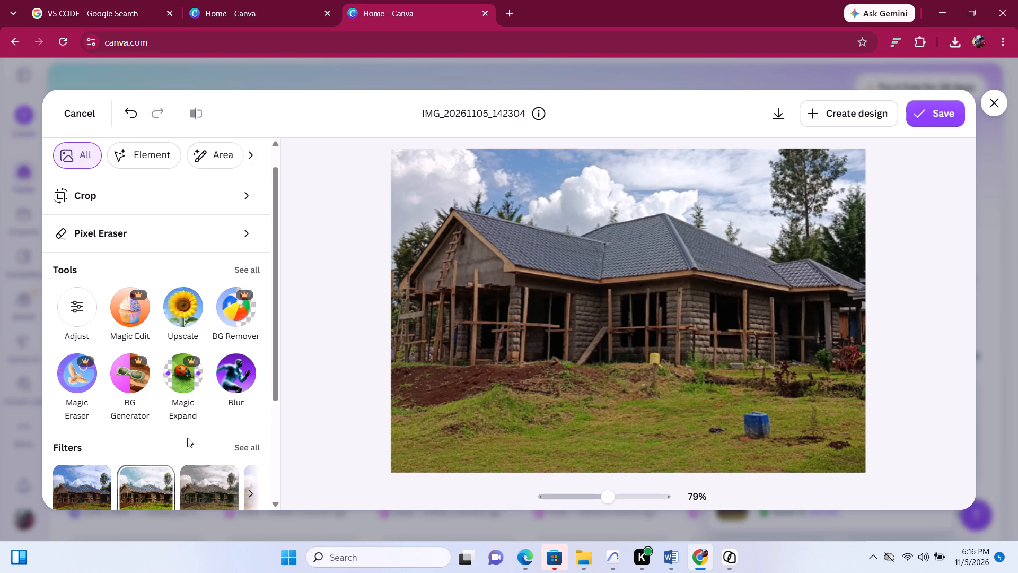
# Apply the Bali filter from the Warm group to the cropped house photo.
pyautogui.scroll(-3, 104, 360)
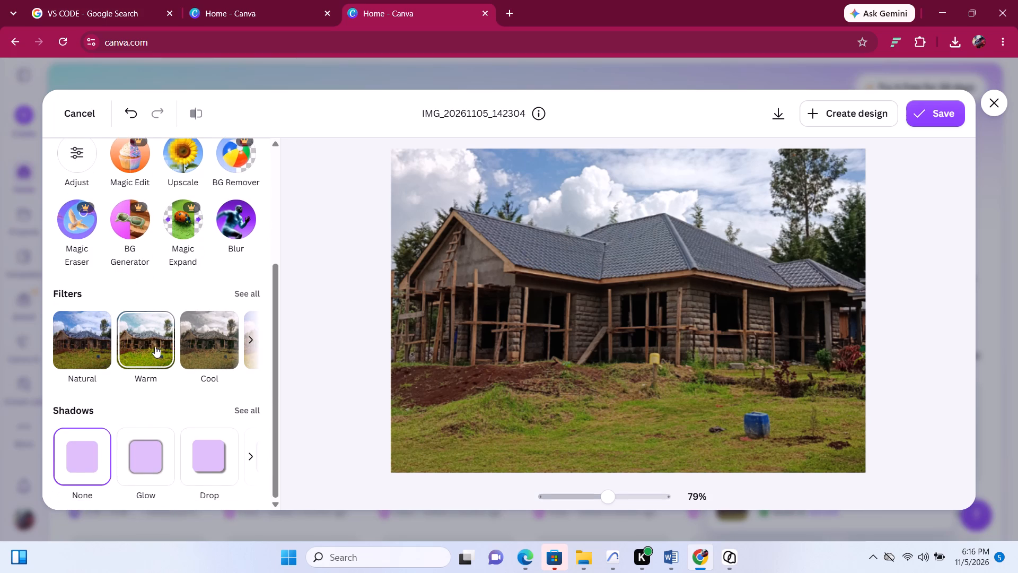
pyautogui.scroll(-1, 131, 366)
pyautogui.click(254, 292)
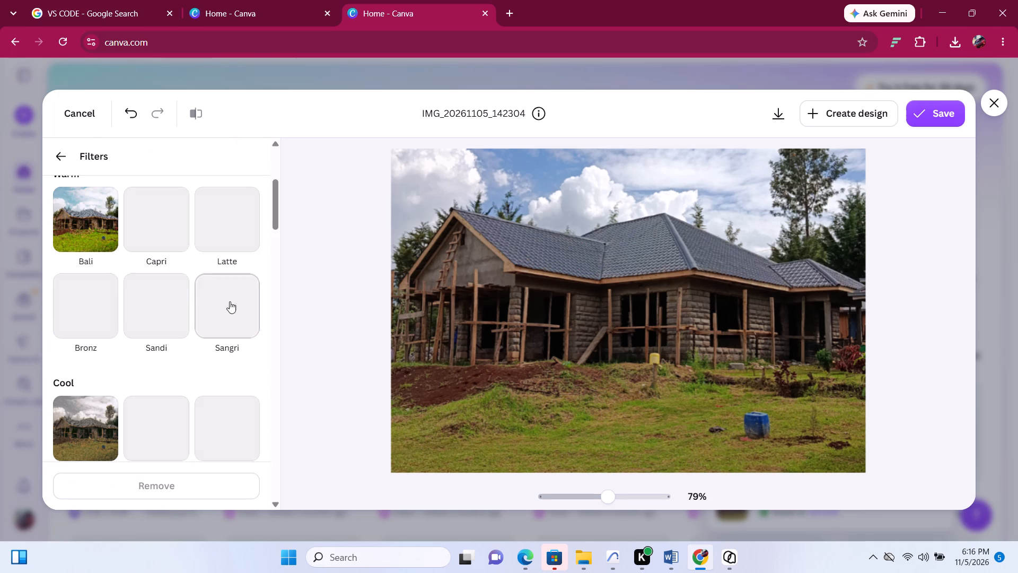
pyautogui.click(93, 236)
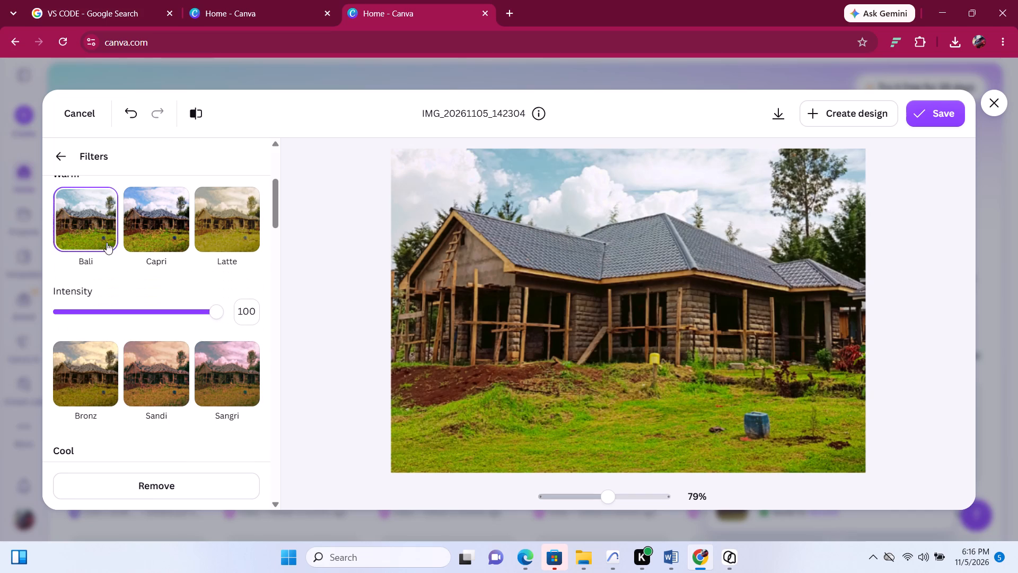
# Compare the other filter groups with the current look and switch the photo to the Capri filter in the Warm group.
pyautogui.scroll(-3, 144, 252)
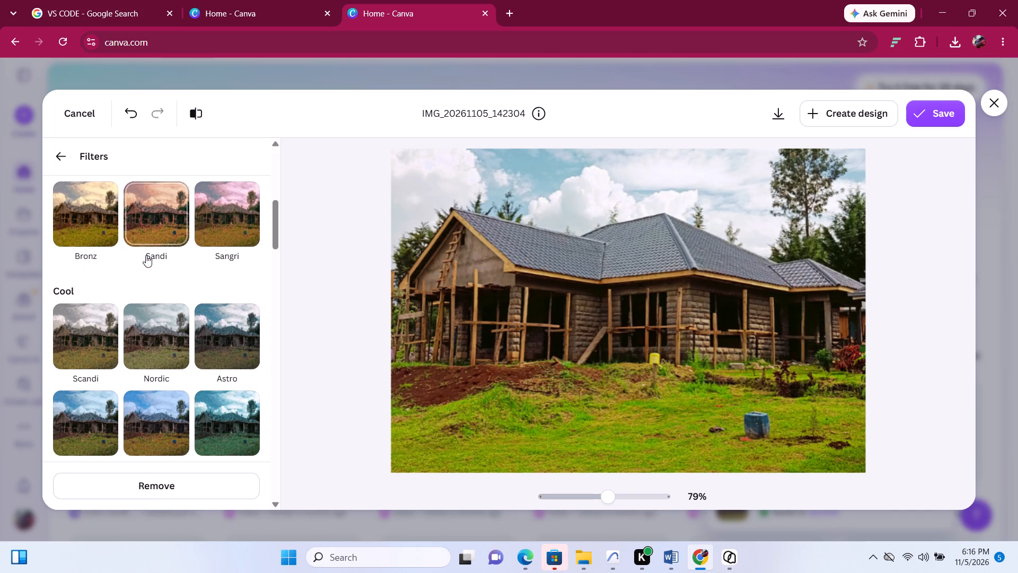
pyautogui.scroll(-6, 146, 255)
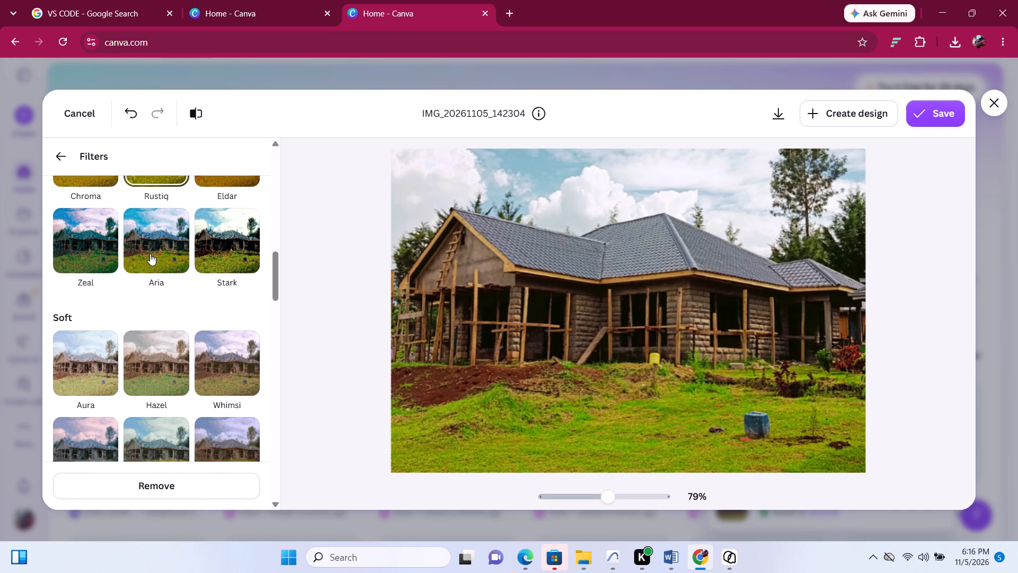
pyautogui.scroll(-10, 150, 254)
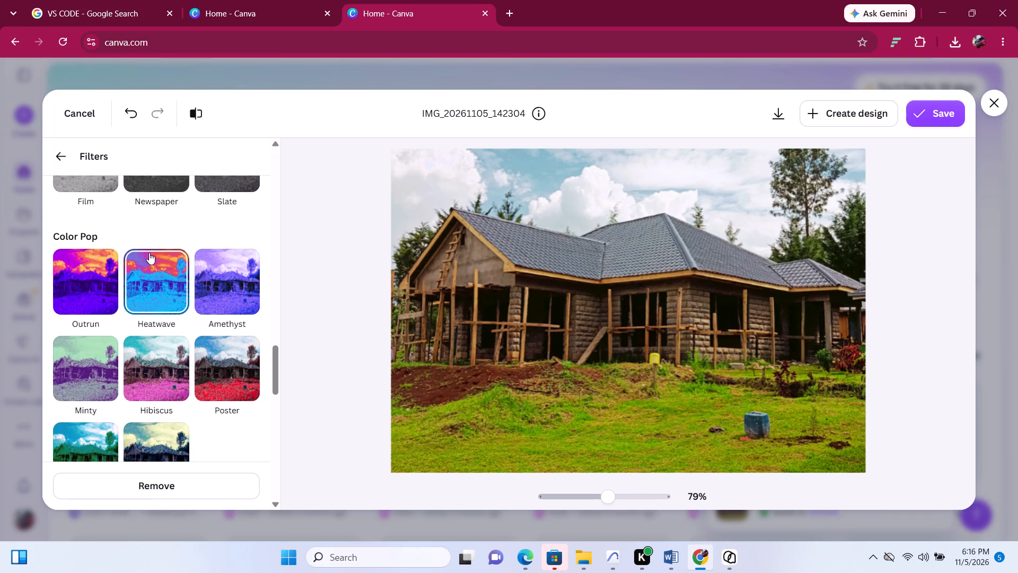
pyautogui.scroll(-5, 149, 253)
pyautogui.scroll(15, 147, 257)
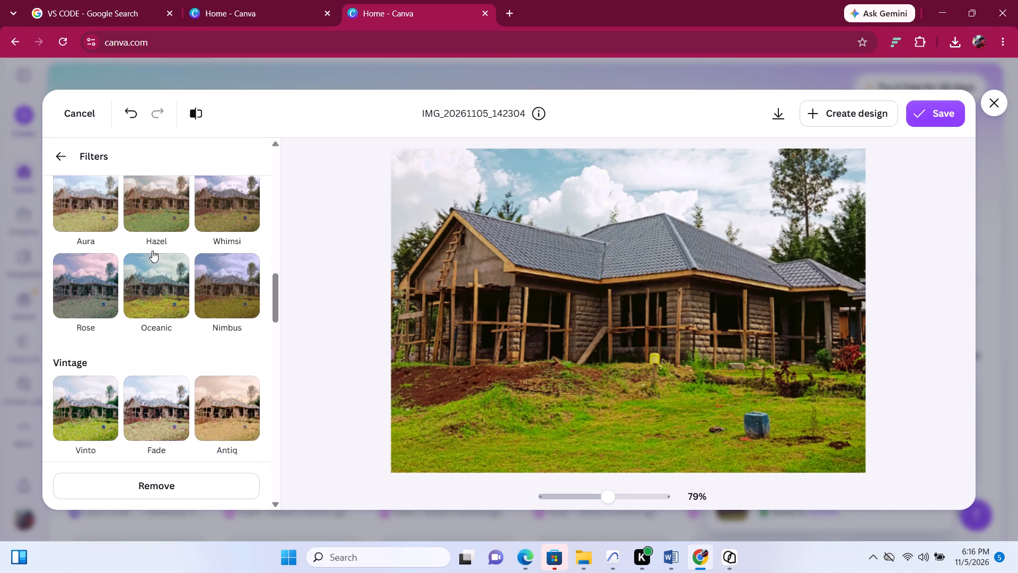
pyautogui.scroll(11, 150, 252)
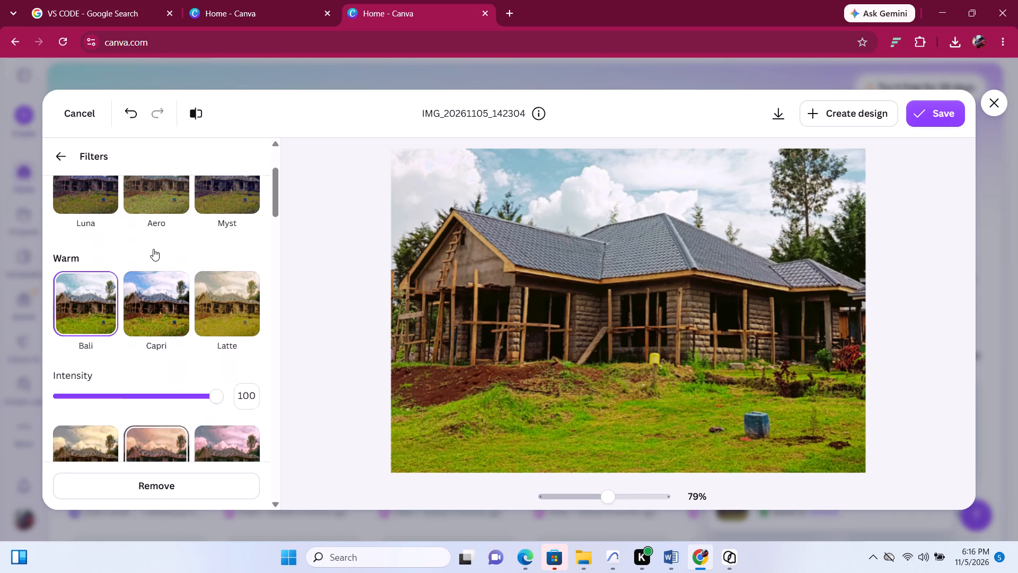
pyautogui.scroll(4, 153, 249)
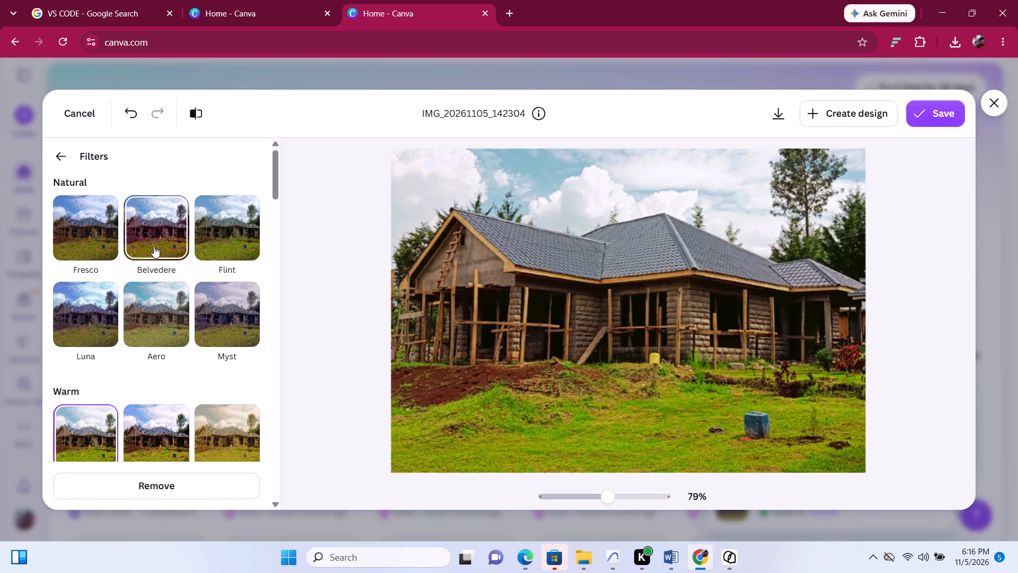
pyautogui.scroll(1, 154, 246)
pyautogui.scroll(-2, 154, 245)
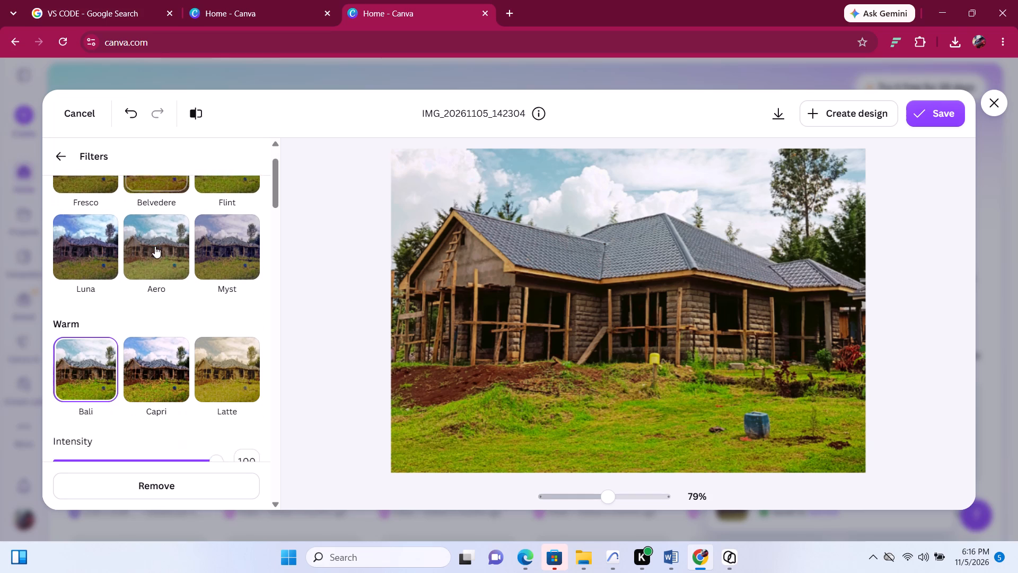
pyautogui.click(156, 283)
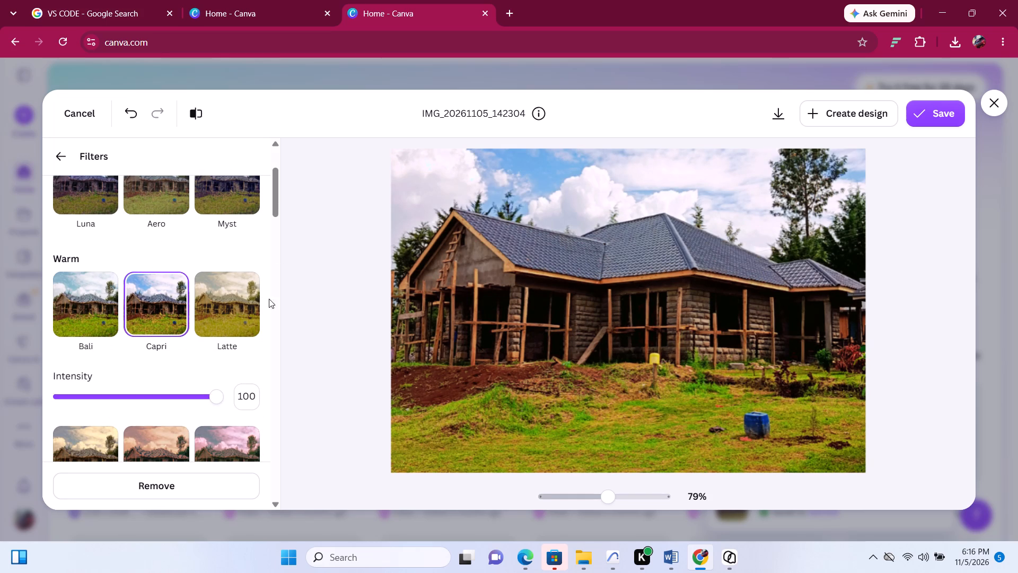
# Look through the remaining filter groups for an alternative to Capri and leave the filters with Capri selected.
pyautogui.scroll(-8, 222, 357)
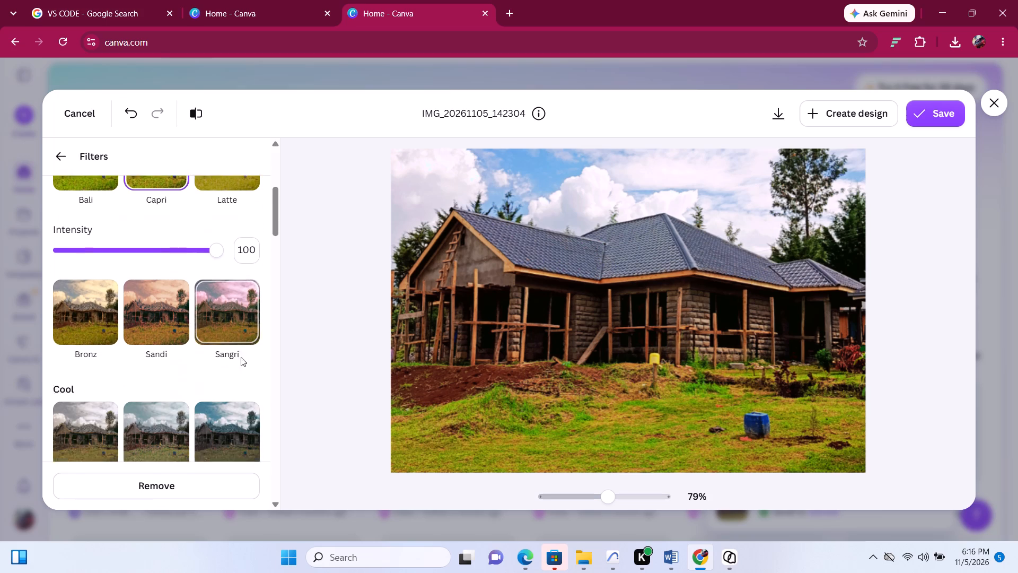
pyautogui.scroll(-16, 233, 353)
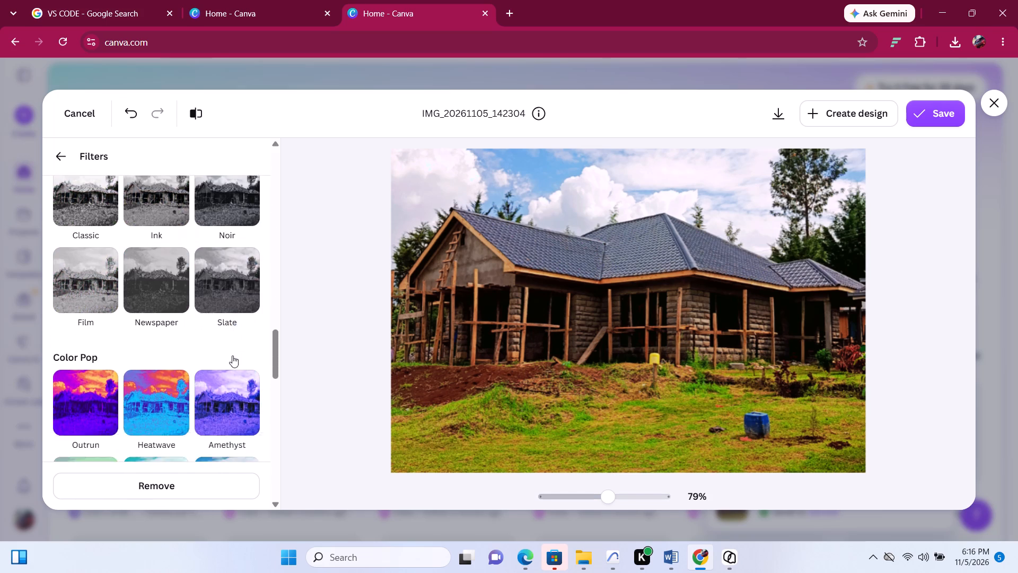
pyautogui.scroll(-19, 232, 351)
pyautogui.scroll(7, 235, 346)
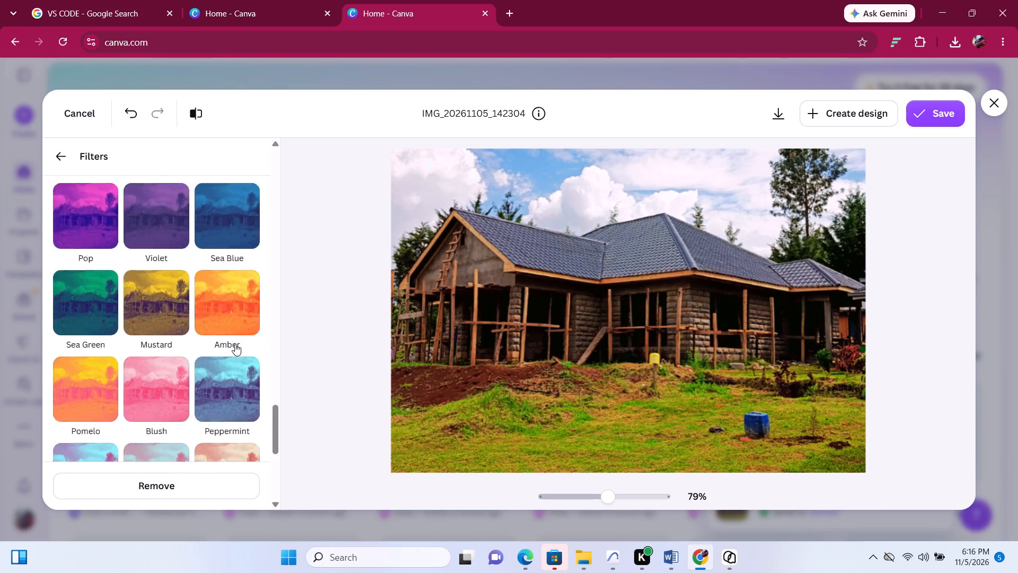
pyautogui.scroll(20, 236, 341)
pyautogui.scroll(5, 250, 316)
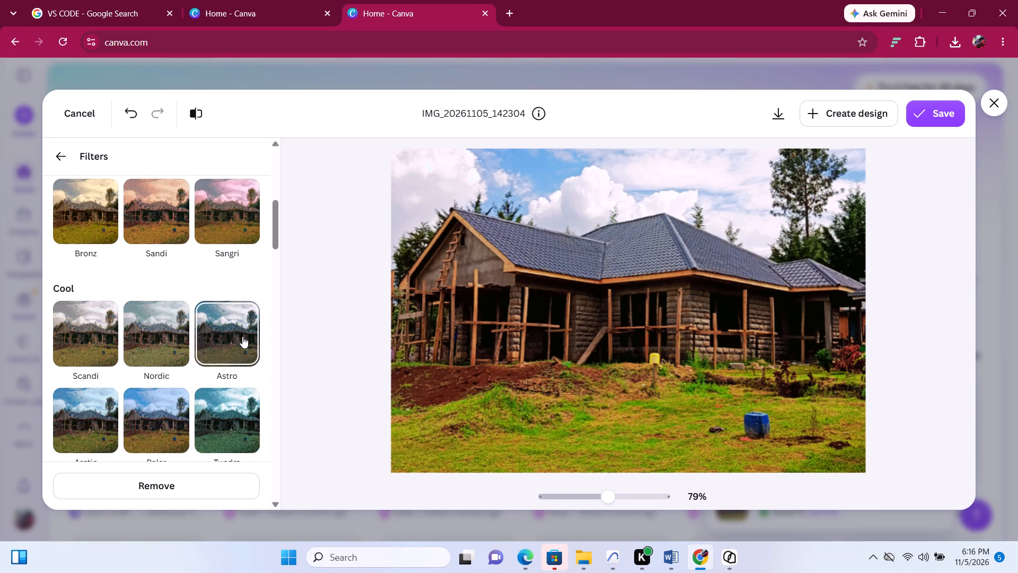
pyautogui.scroll(13, 232, 354)
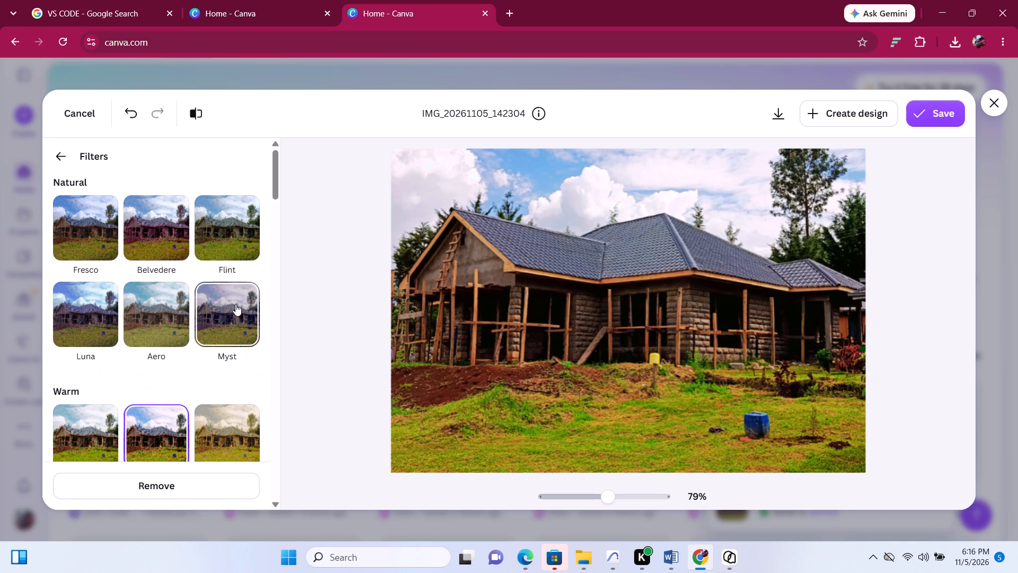
pyautogui.click(593, 299)
pyautogui.moveTo(599, 313); pyautogui.dragTo(601, 337)
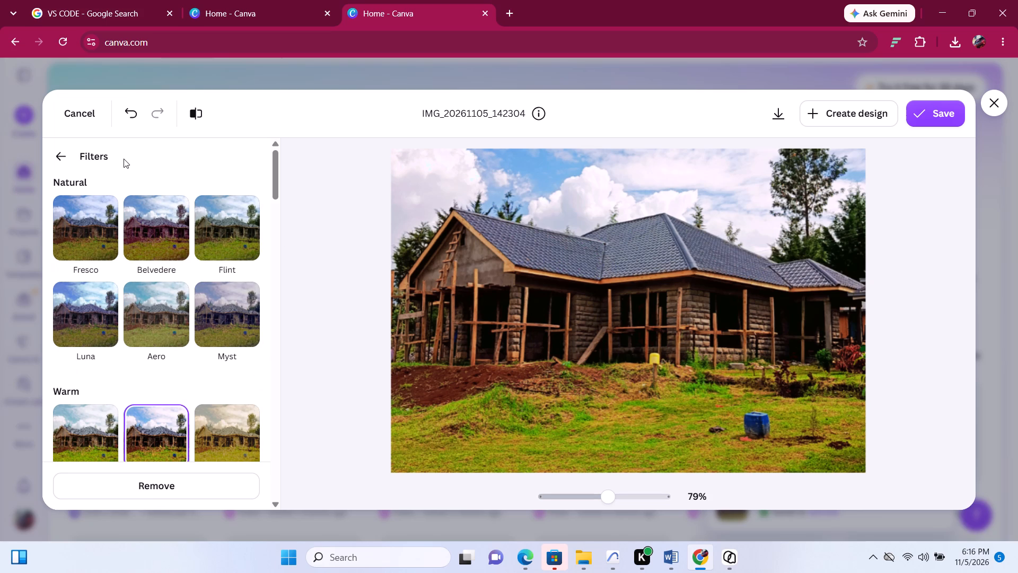
pyautogui.click(62, 151)
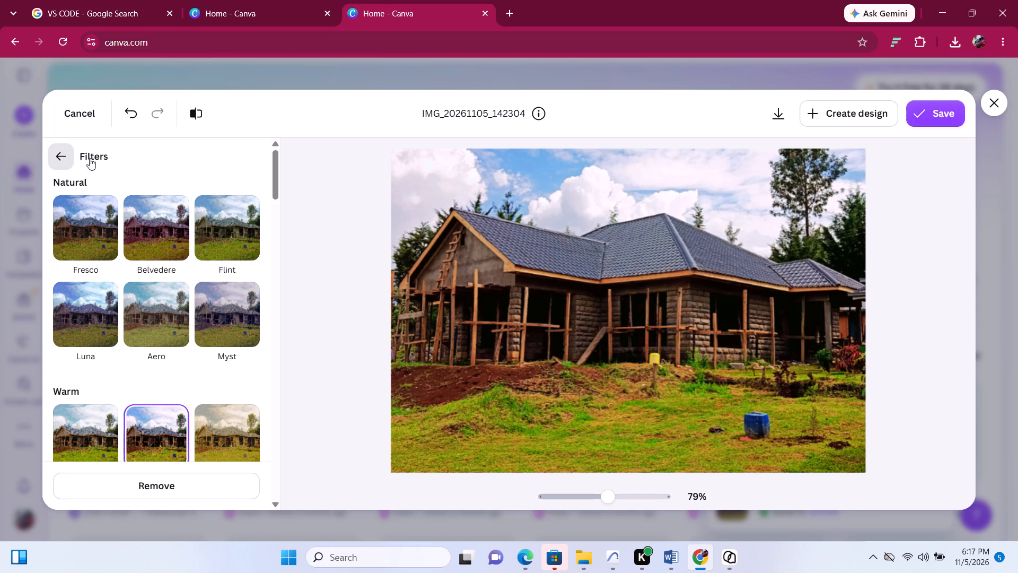
# Compare warmer and cooler white balance on the house photo and set its temperature to -21.
pyautogui.scroll(2, 558, 282)
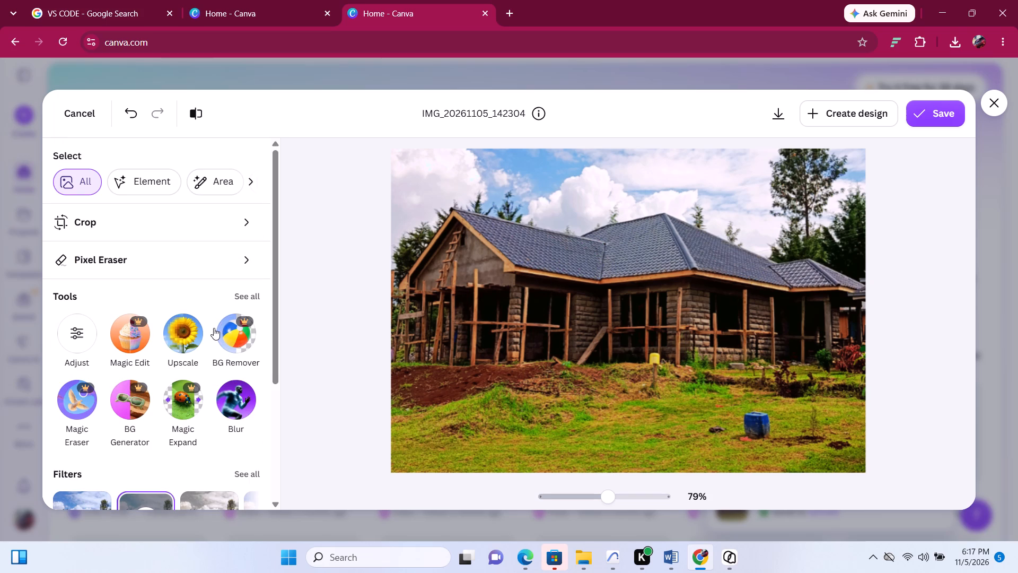
pyautogui.scroll(-3, 214, 328)
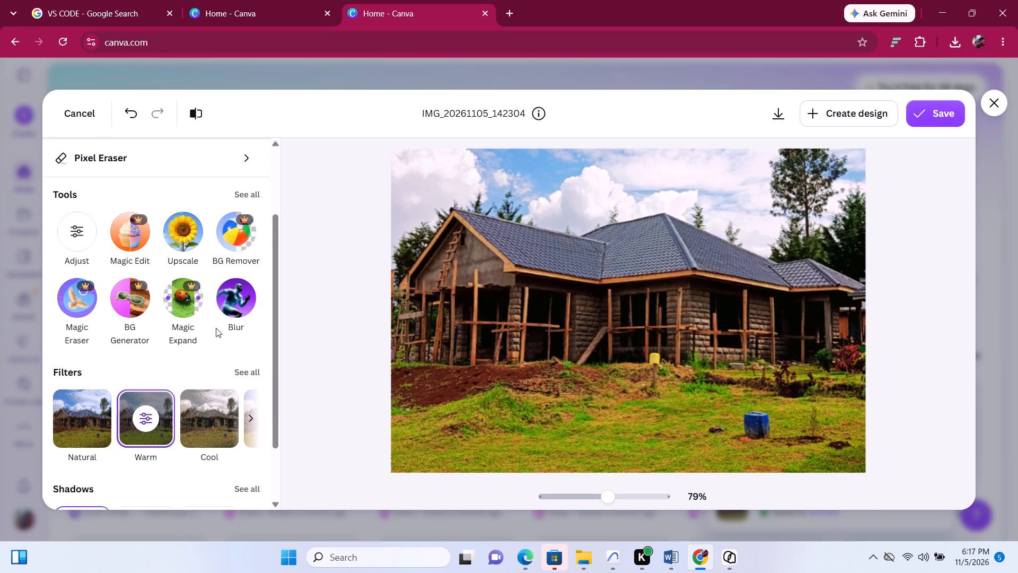
pyautogui.scroll(-4, 216, 328)
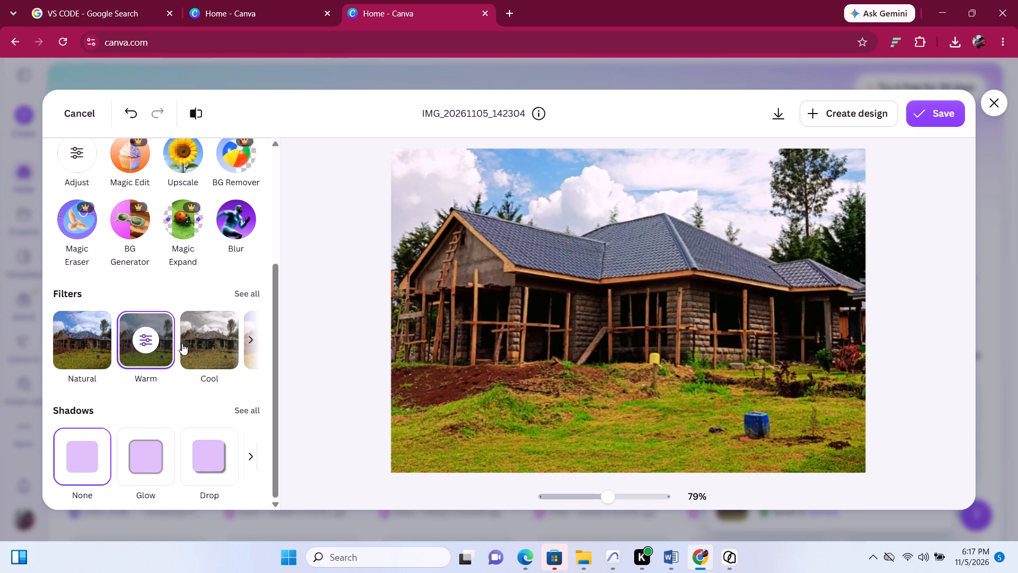
pyautogui.scroll(-3, 189, 344)
pyautogui.scroll(2, 161, 270)
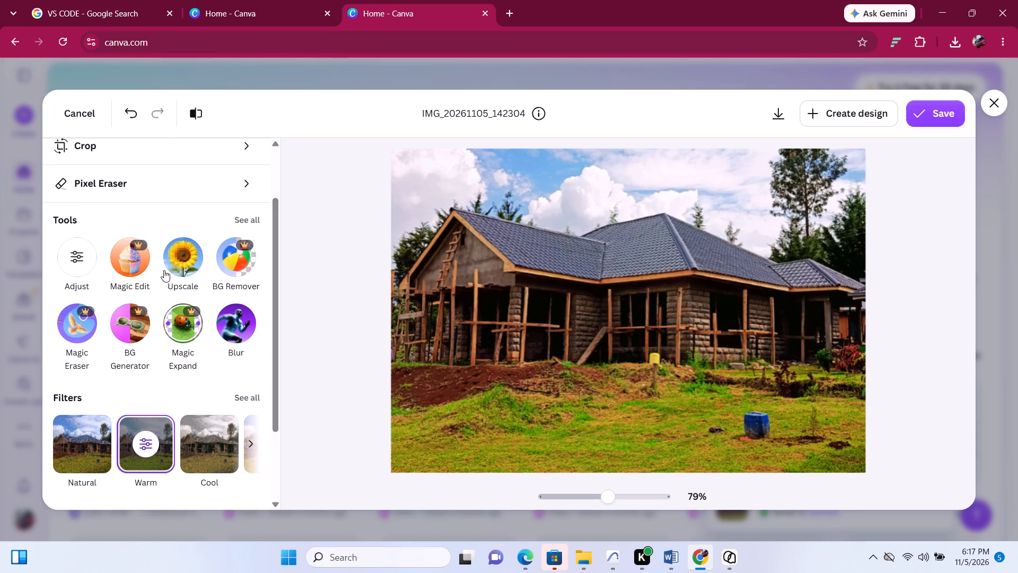
pyautogui.click(81, 281)
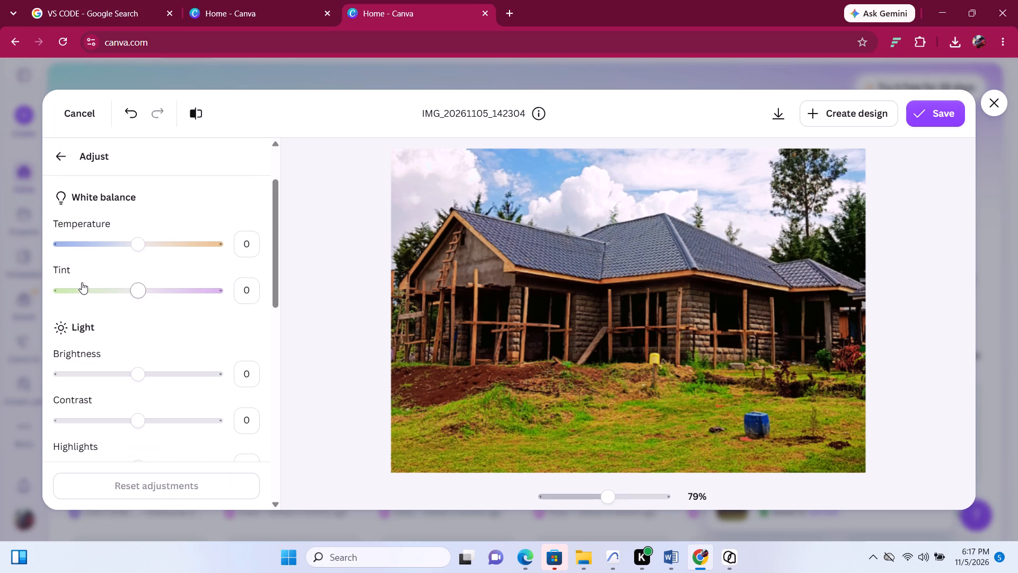
pyautogui.moveTo(138, 247); pyautogui.dragTo(162, 247)
pyautogui.moveTo(162, 247); pyautogui.dragTo(185, 247)
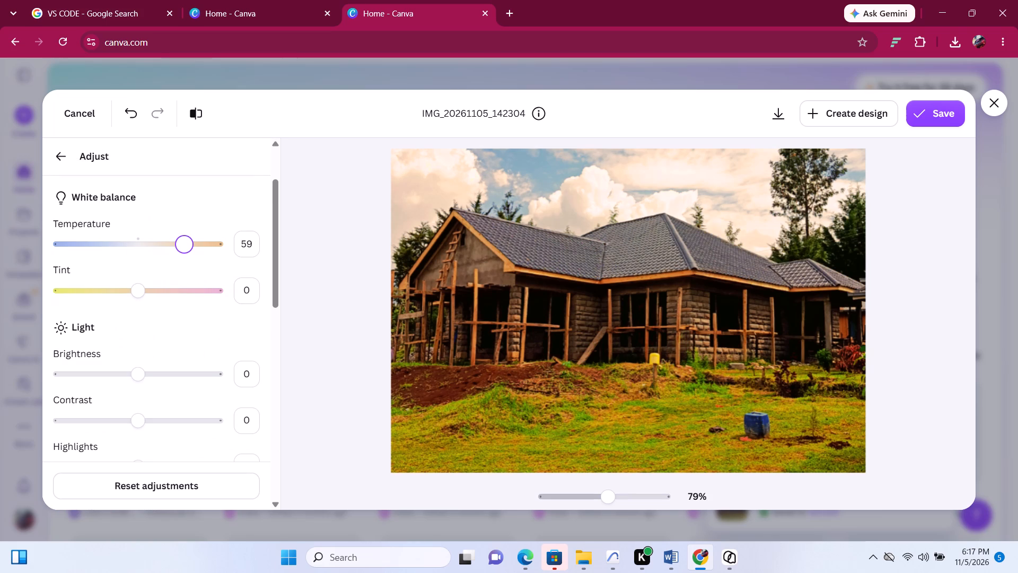
pyautogui.moveTo(186, 247); pyautogui.dragTo(125, 244)
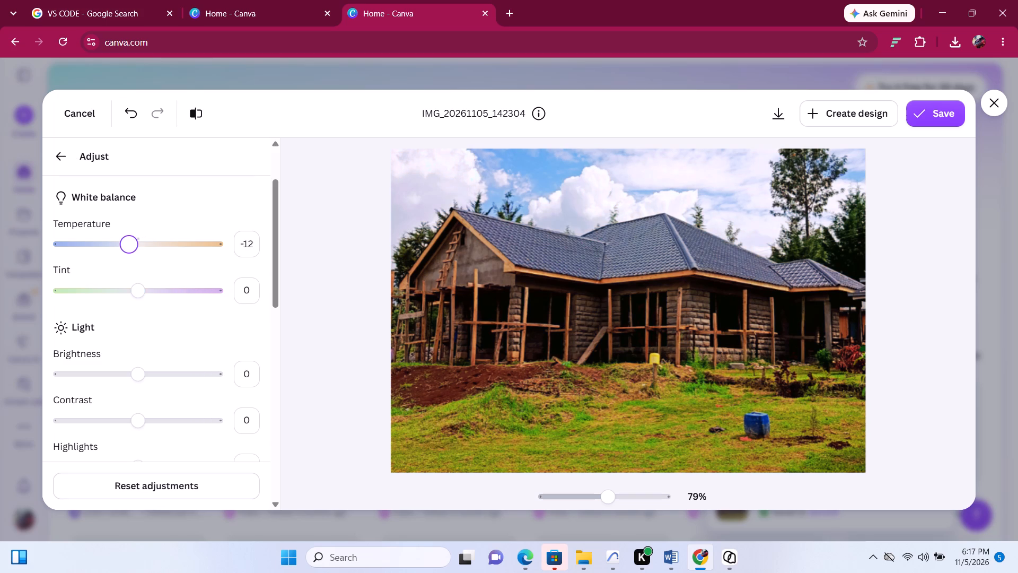
pyautogui.moveTo(125, 244); pyautogui.dragTo(113, 244)
pyautogui.moveTo(117, 246); pyautogui.dragTo(104, 246)
pyautogui.moveTo(104, 246); pyautogui.dragTo(64, 246)
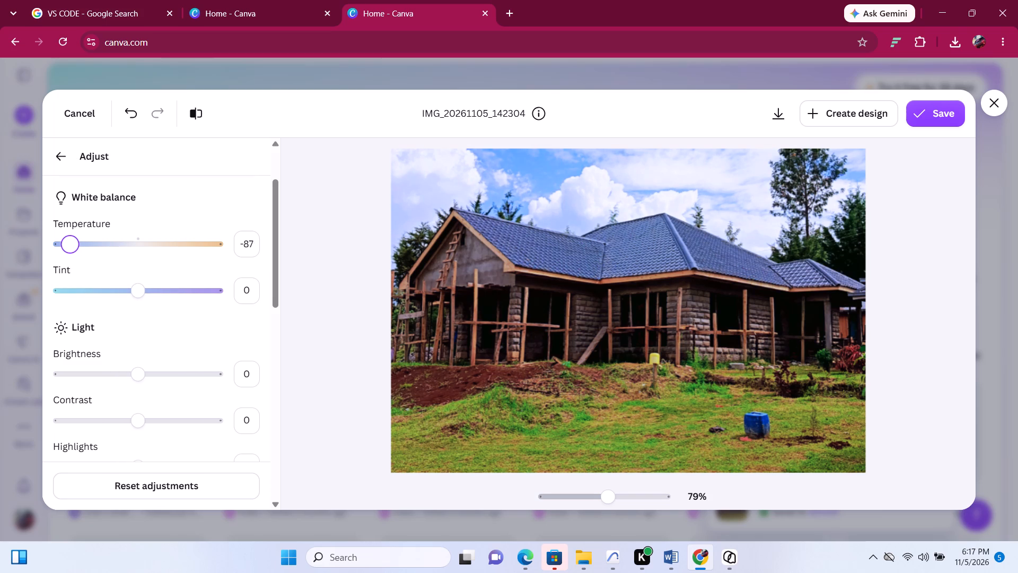
pyautogui.moveTo(64, 246); pyautogui.dragTo(198, 245)
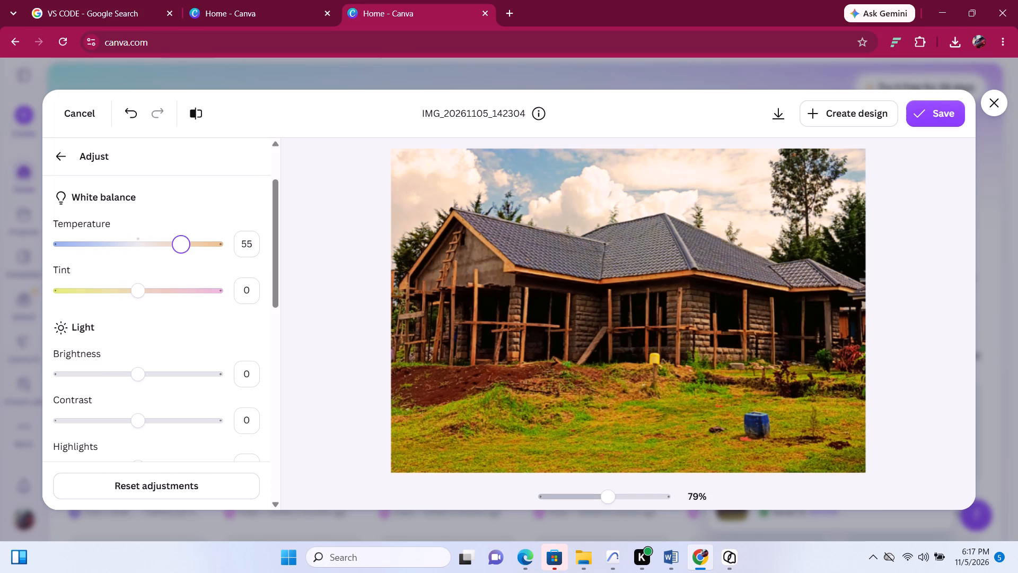
pyautogui.moveTo(198, 245); pyautogui.dragTo(121, 246)
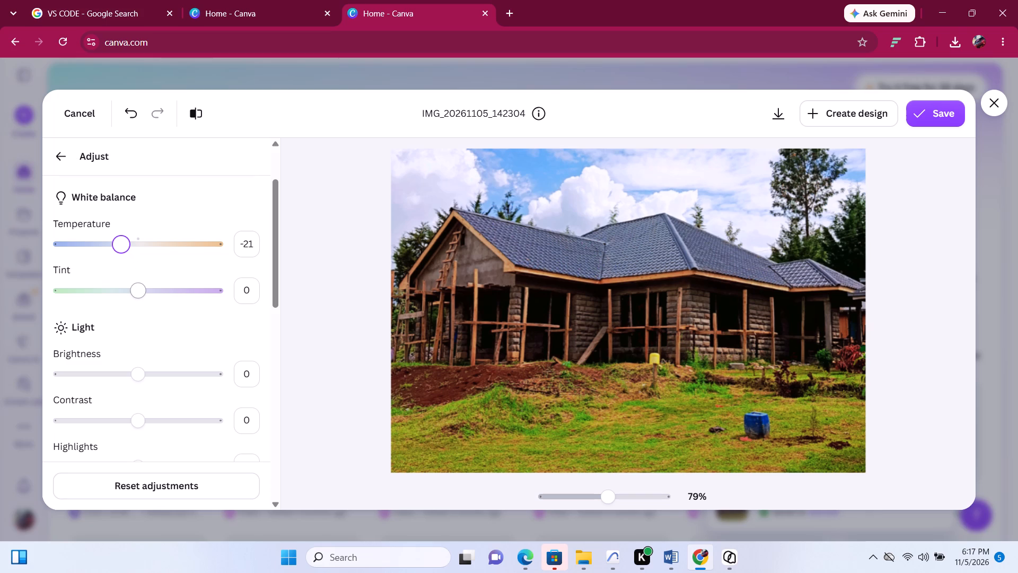
# Compare greener and more purple tints on the house photo and set its tint to 25.
pyautogui.moveTo(139, 293); pyautogui.dragTo(89, 290)
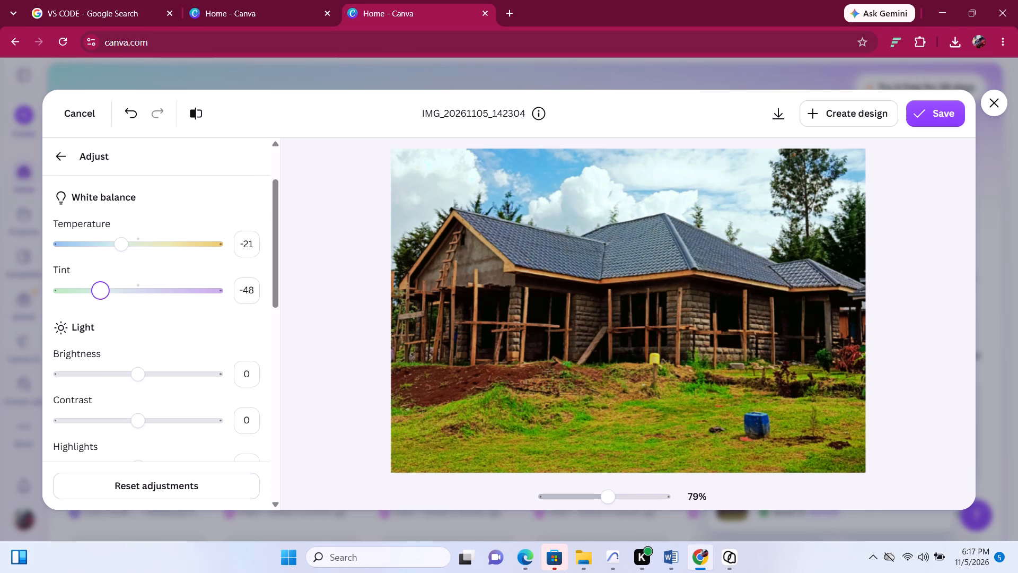
pyautogui.moveTo(89, 290); pyautogui.dragTo(190, 289)
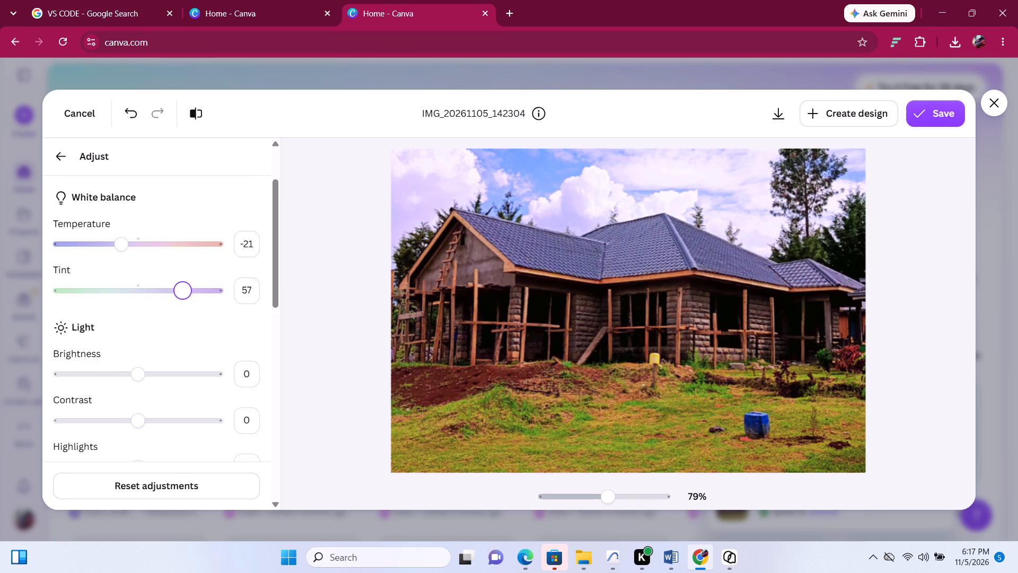
pyautogui.moveTo(190, 289); pyautogui.dragTo(185, 289)
pyautogui.moveTo(185, 289); pyautogui.dragTo(159, 285)
pyautogui.moveTo(159, 285); pyautogui.dragTo(158, 285)
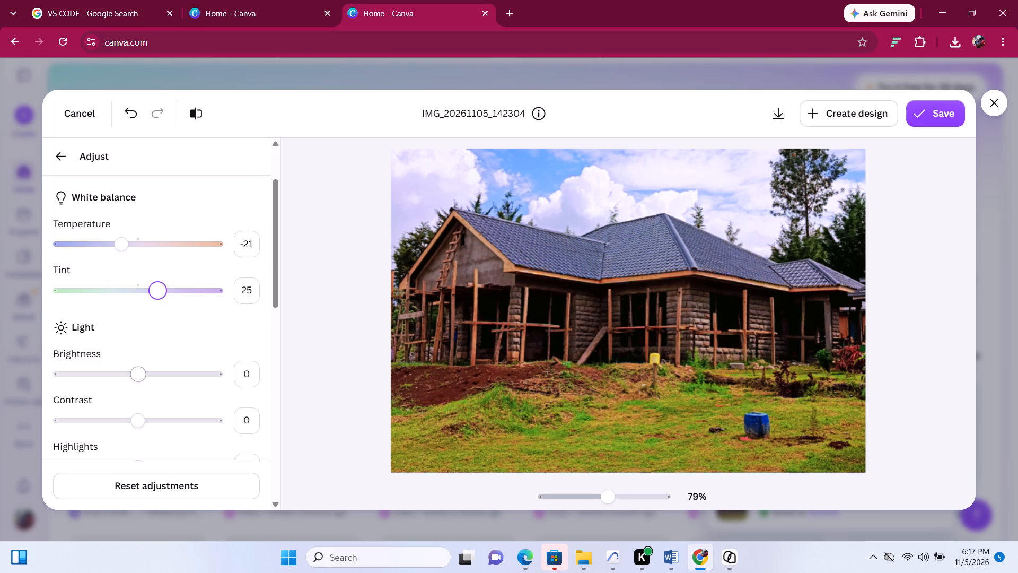
# Try brighter and darker versions of the house photo and set its brightness to 28.
pyautogui.moveTo(138, 380); pyautogui.dragTo(162, 383)
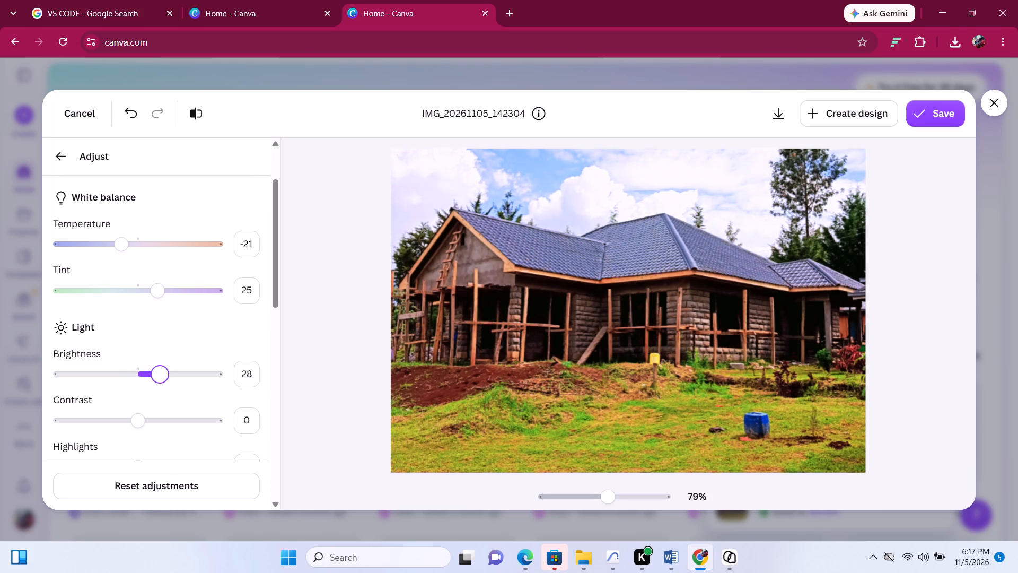
pyautogui.moveTo(162, 383); pyautogui.dragTo(177, 383)
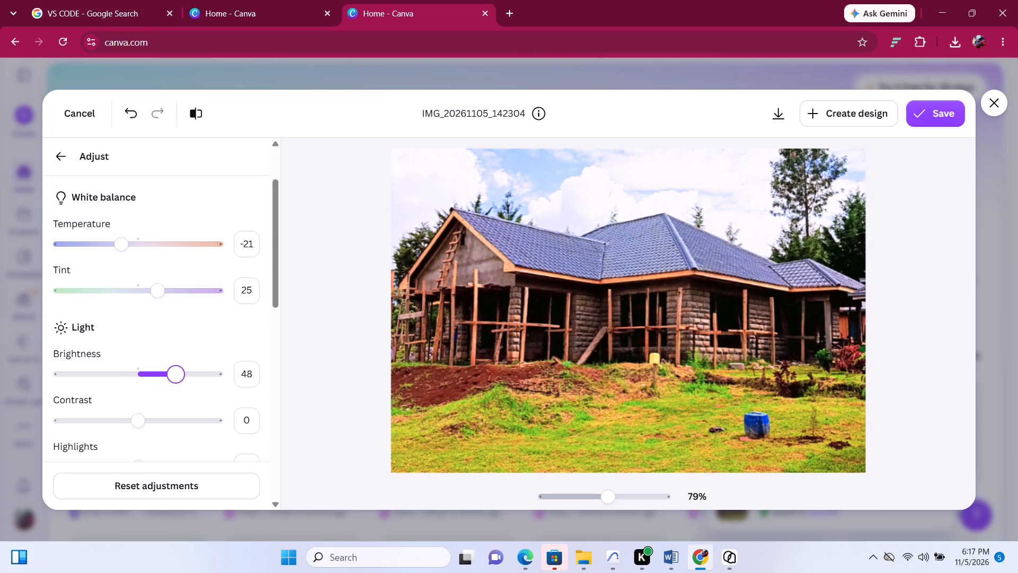
pyautogui.moveTo(177, 383); pyautogui.dragTo(125, 376)
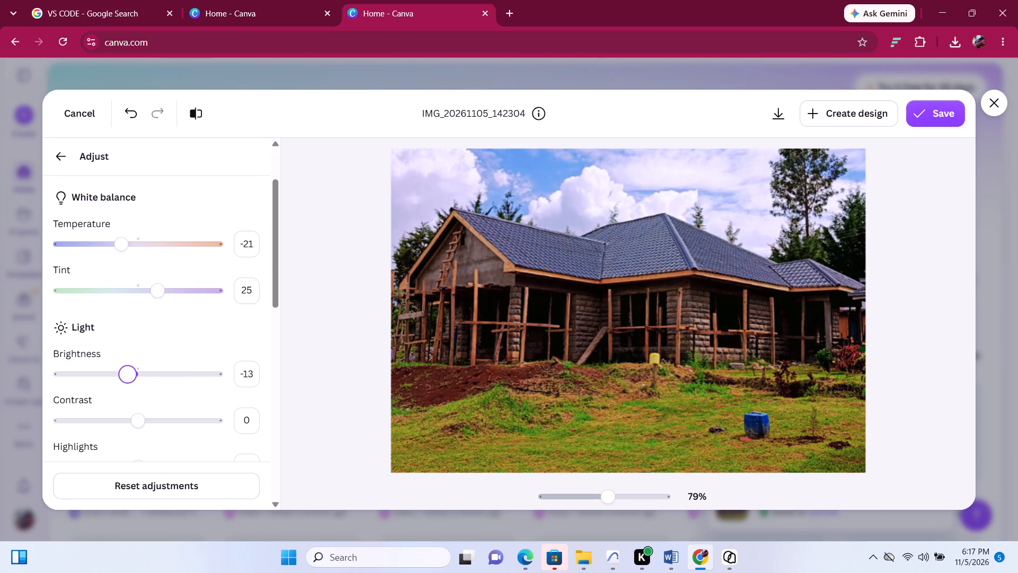
pyautogui.moveTo(125, 376); pyautogui.dragTo(87, 374)
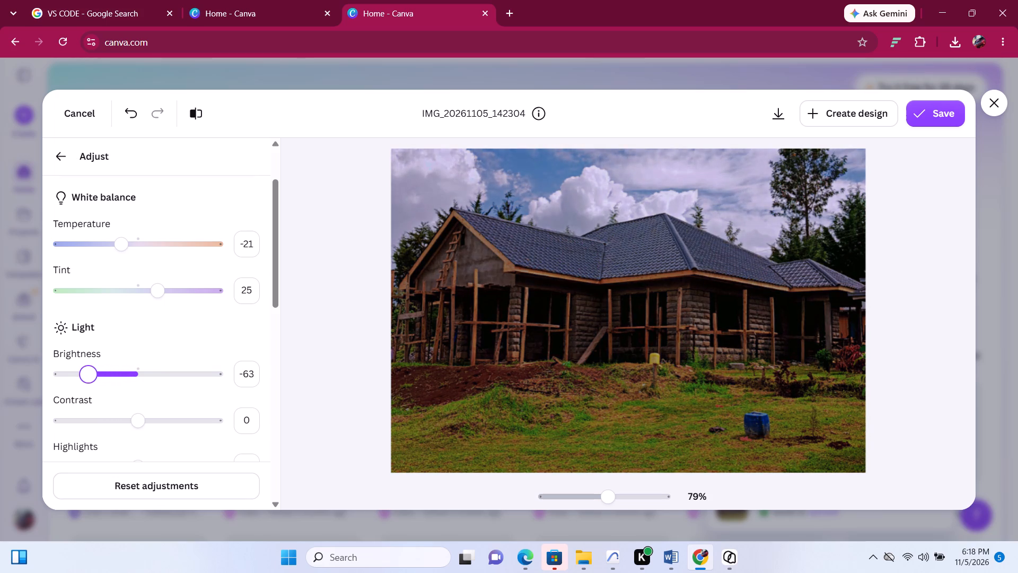
pyautogui.moveTo(87, 374); pyautogui.dragTo(136, 374)
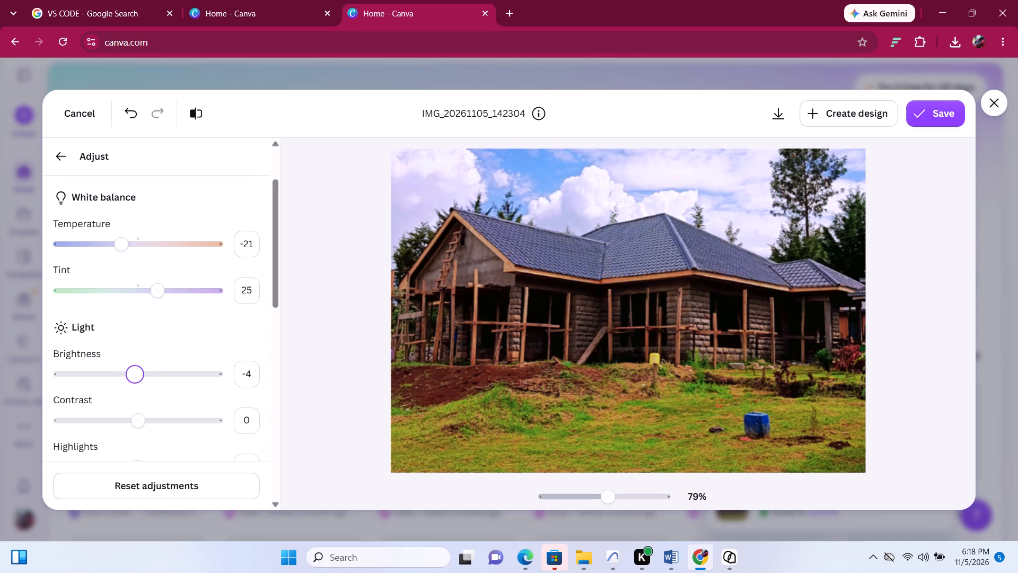
pyautogui.moveTo(136, 374); pyautogui.dragTo(146, 375)
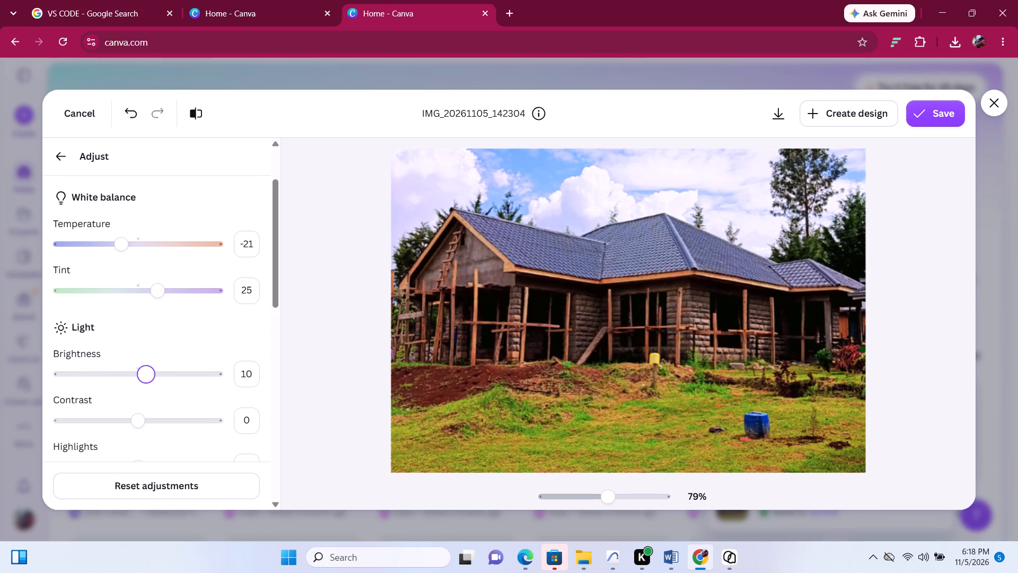
pyautogui.moveTo(146, 375); pyautogui.dragTo(159, 376)
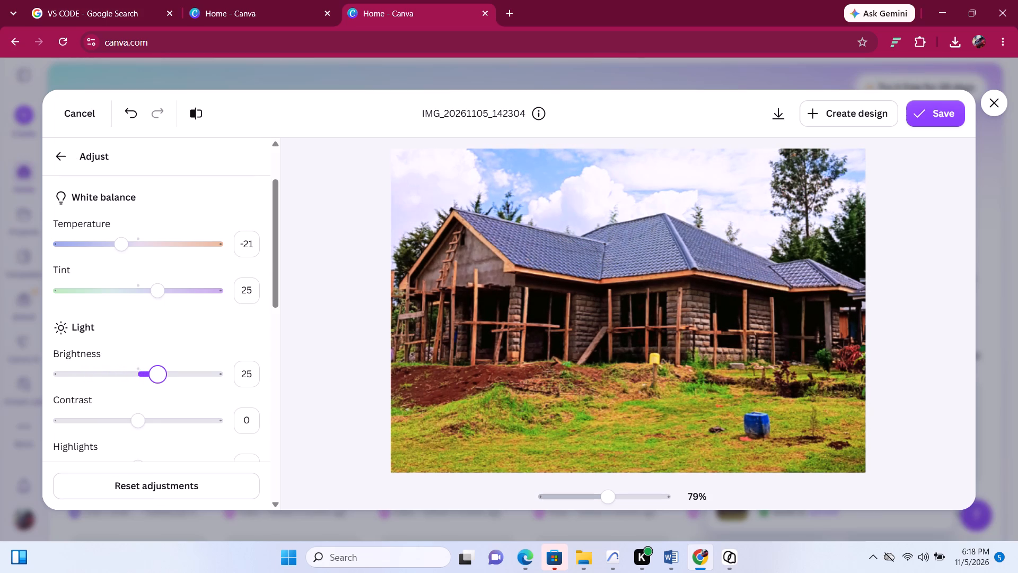
pyautogui.moveTo(159, 376); pyautogui.dragTo(160, 377)
# Set the house photo's contrast to -5 and keep its highlights at 0.
pyautogui.scroll(-2, 115, 394)
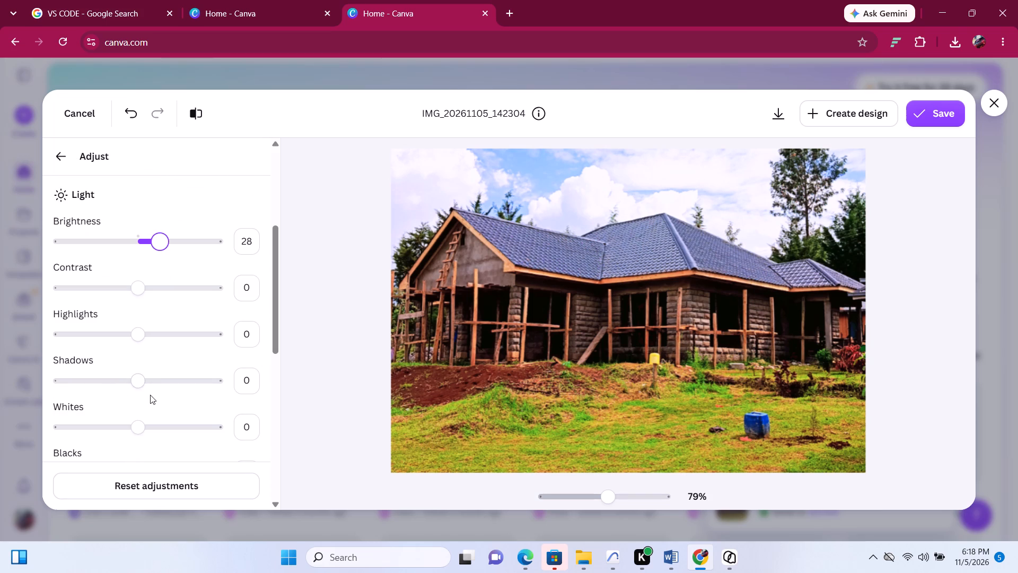
pyautogui.click(136, 292)
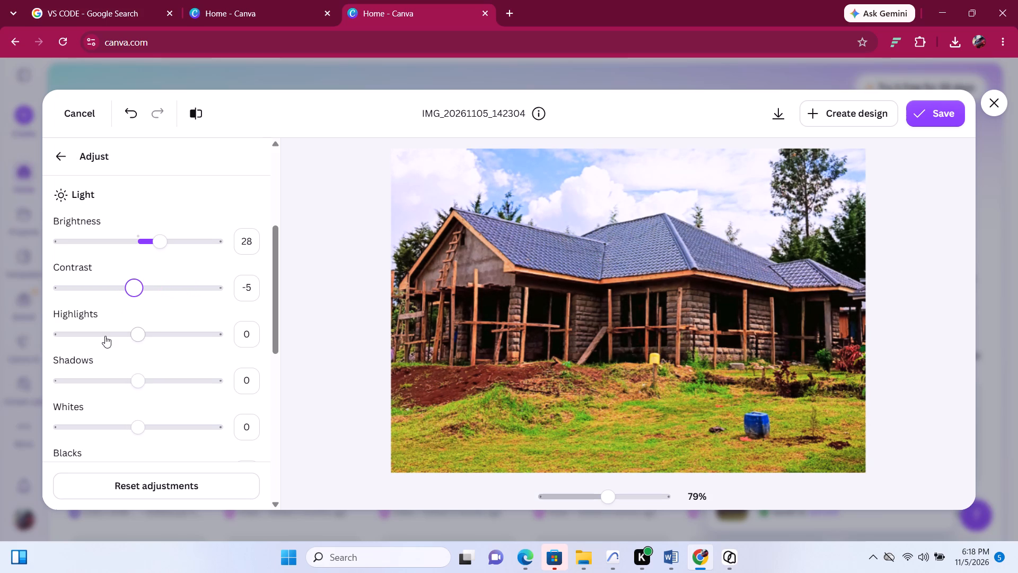
pyautogui.click(138, 336)
# Compare darker and lighter shadows on the house photo and set the shadows to 8.
pyautogui.moveTo(137, 387); pyautogui.dragTo(82, 385)
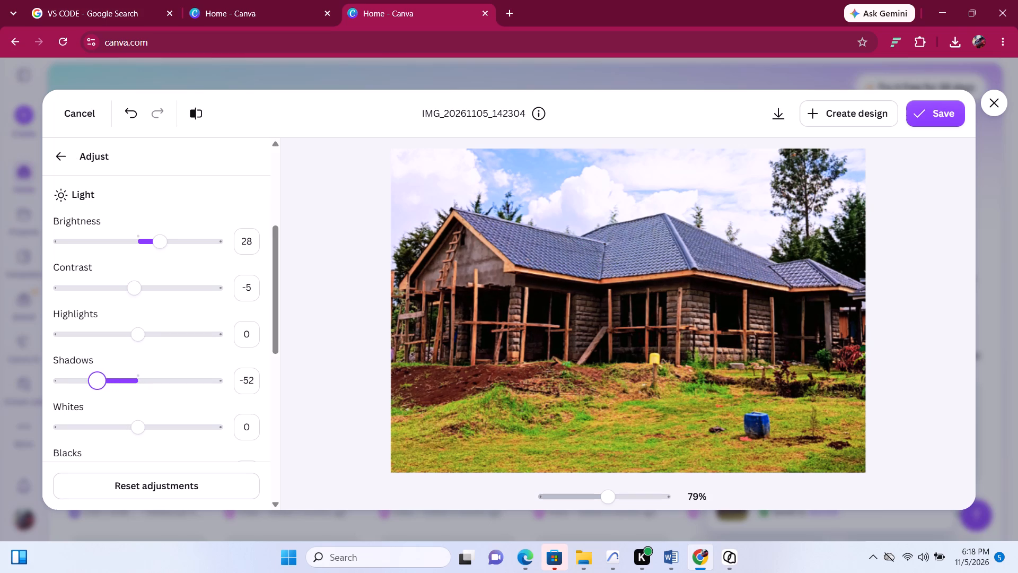
pyautogui.moveTo(82, 385); pyautogui.dragTo(205, 389)
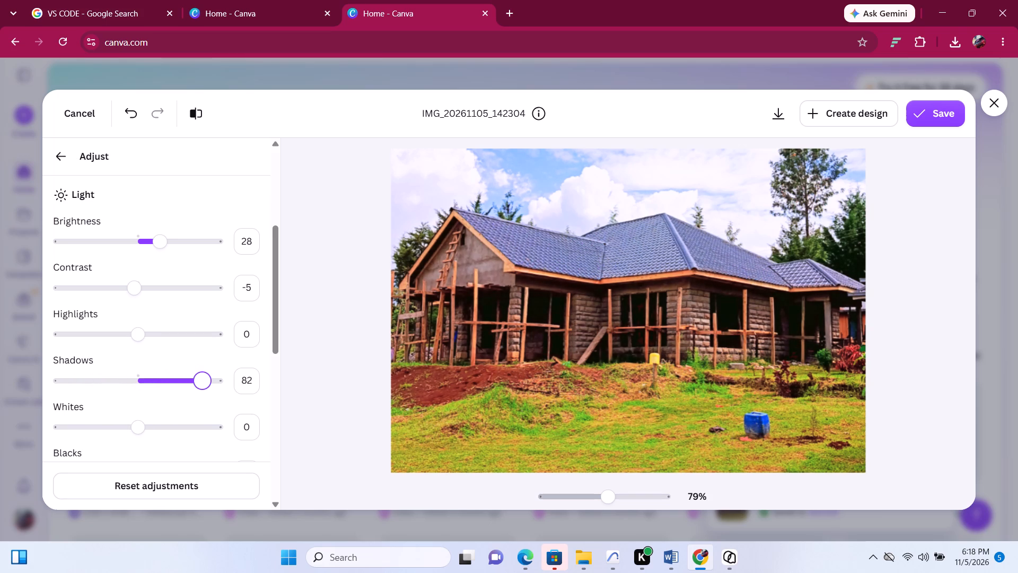
pyautogui.moveTo(205, 389); pyautogui.dragTo(148, 389)
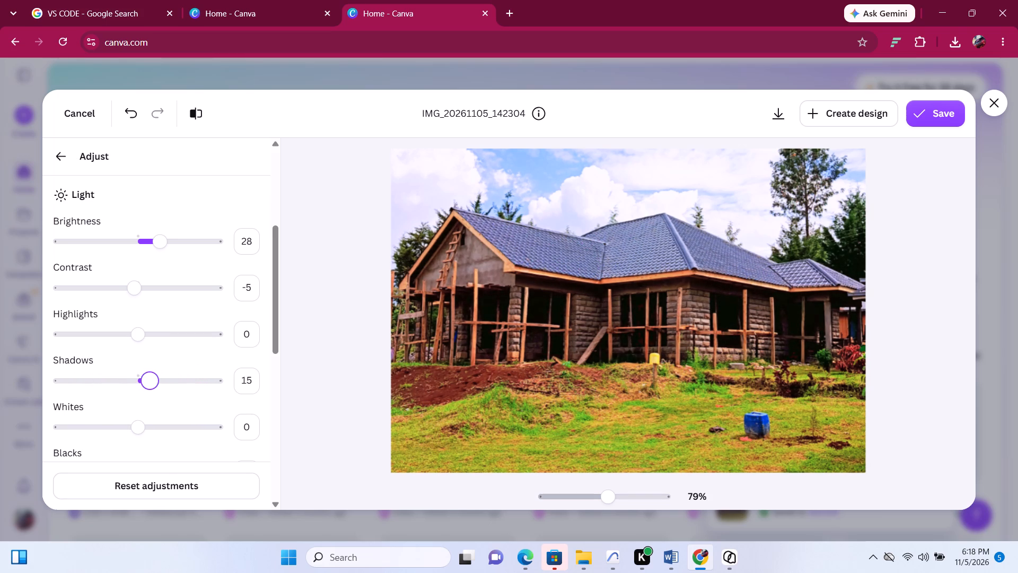
pyautogui.moveTo(148, 389); pyautogui.dragTo(145, 388)
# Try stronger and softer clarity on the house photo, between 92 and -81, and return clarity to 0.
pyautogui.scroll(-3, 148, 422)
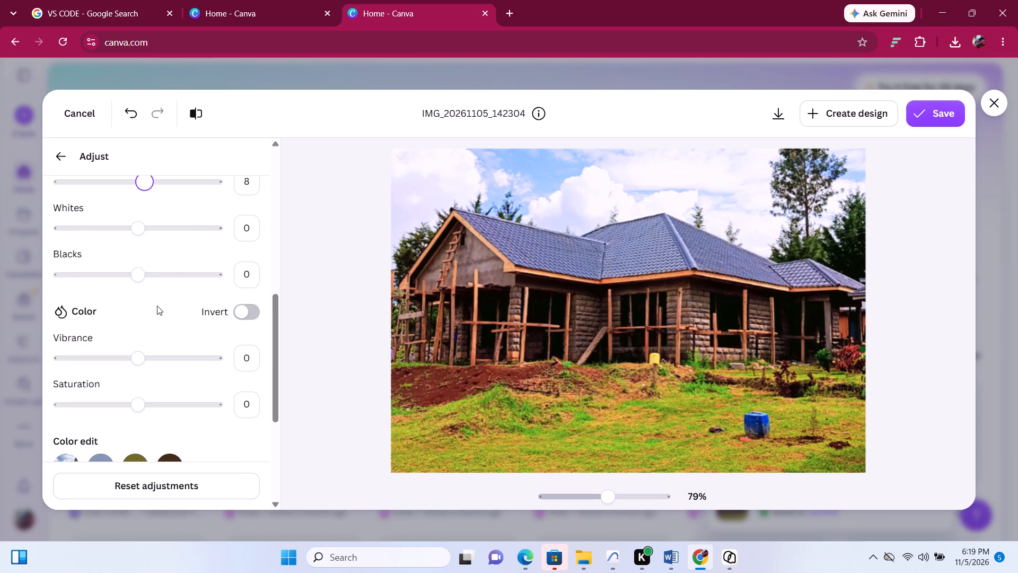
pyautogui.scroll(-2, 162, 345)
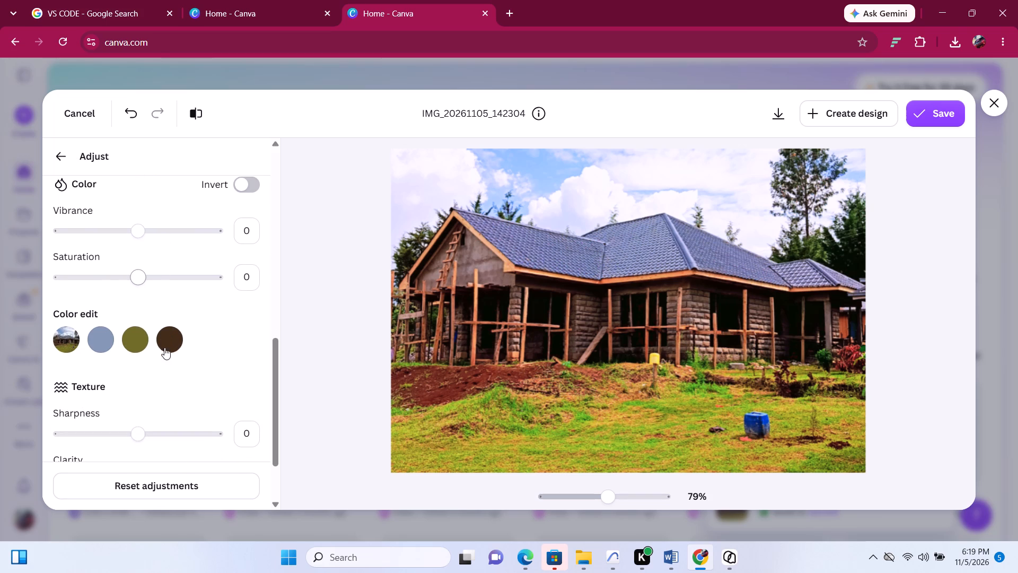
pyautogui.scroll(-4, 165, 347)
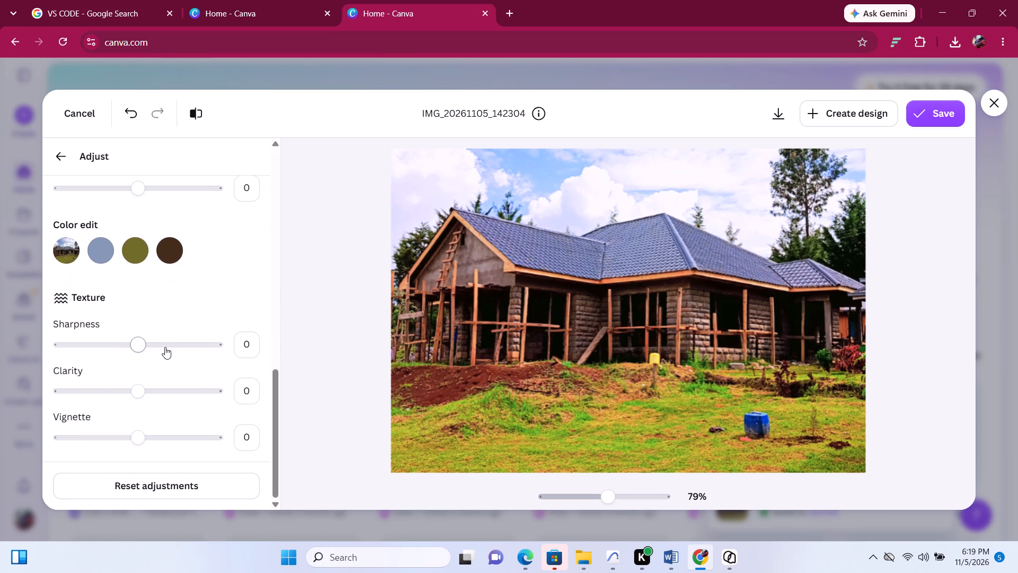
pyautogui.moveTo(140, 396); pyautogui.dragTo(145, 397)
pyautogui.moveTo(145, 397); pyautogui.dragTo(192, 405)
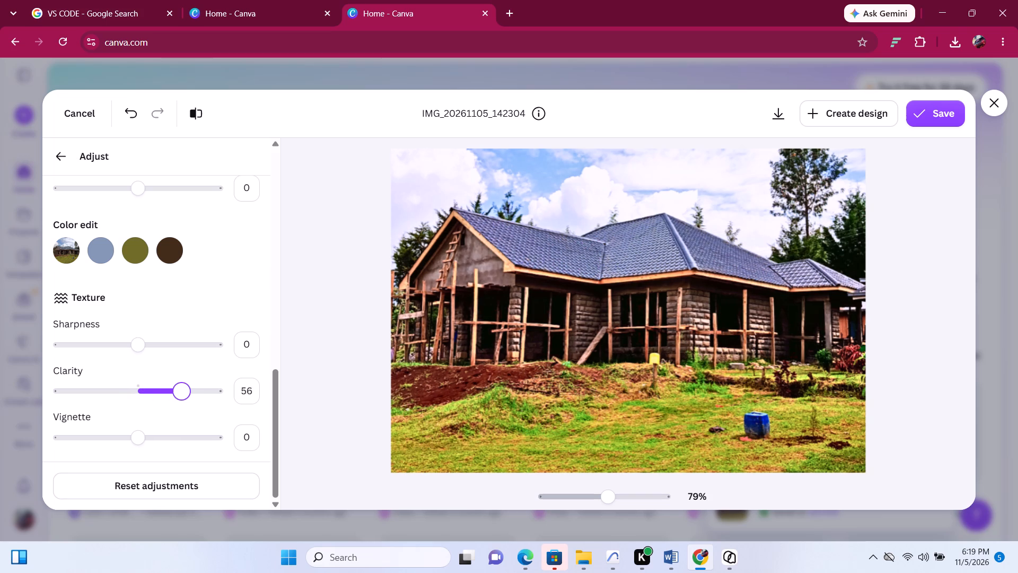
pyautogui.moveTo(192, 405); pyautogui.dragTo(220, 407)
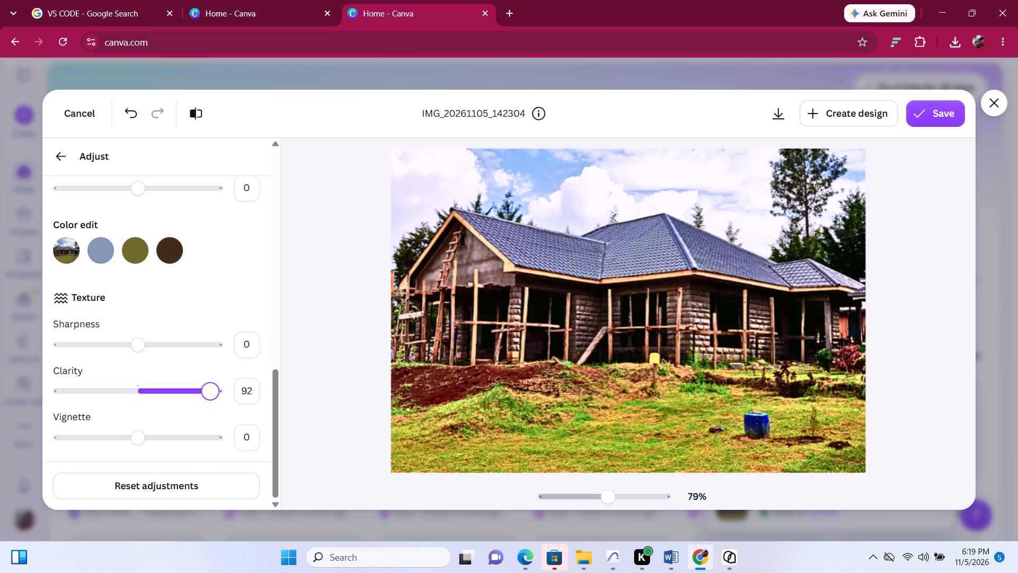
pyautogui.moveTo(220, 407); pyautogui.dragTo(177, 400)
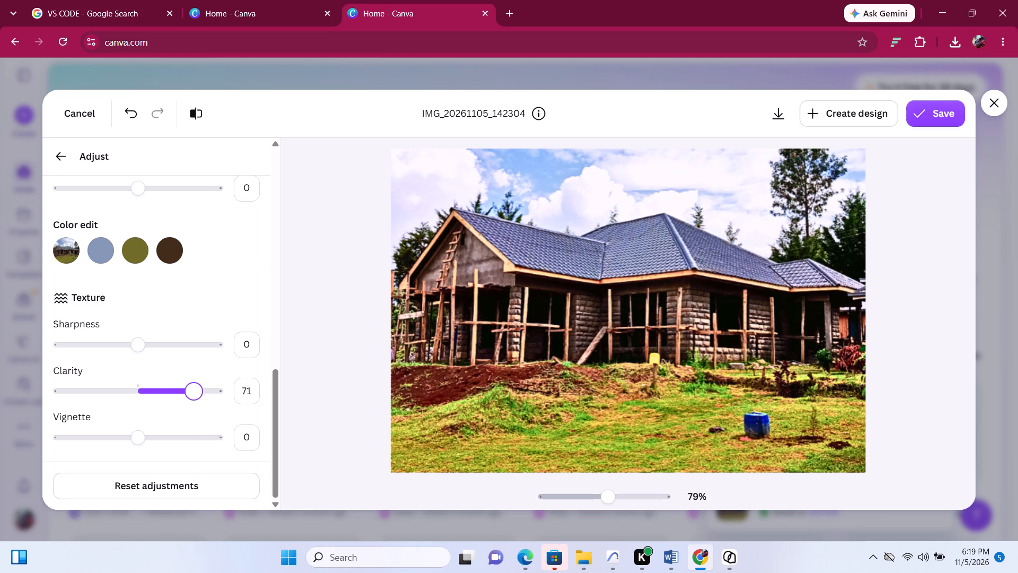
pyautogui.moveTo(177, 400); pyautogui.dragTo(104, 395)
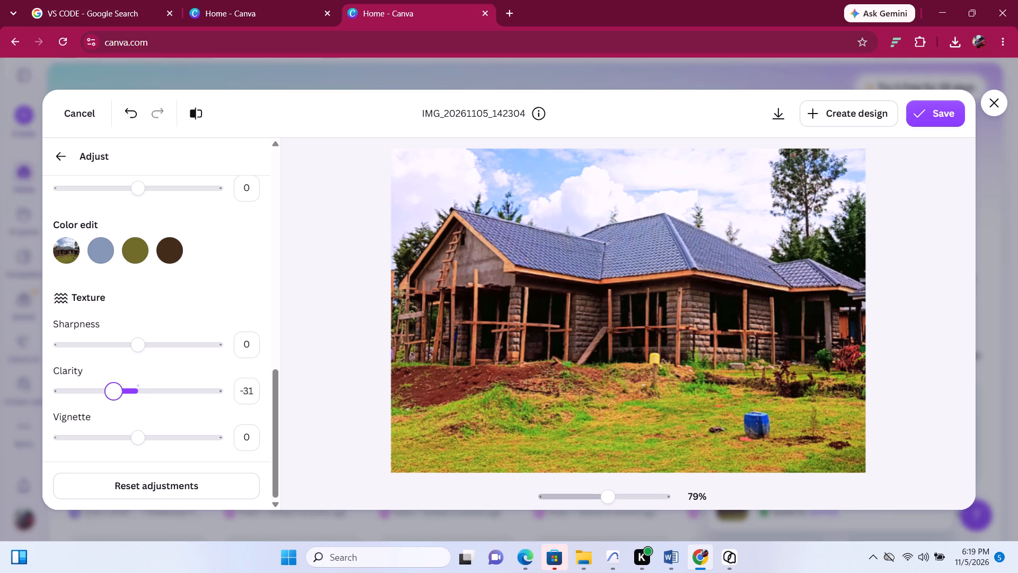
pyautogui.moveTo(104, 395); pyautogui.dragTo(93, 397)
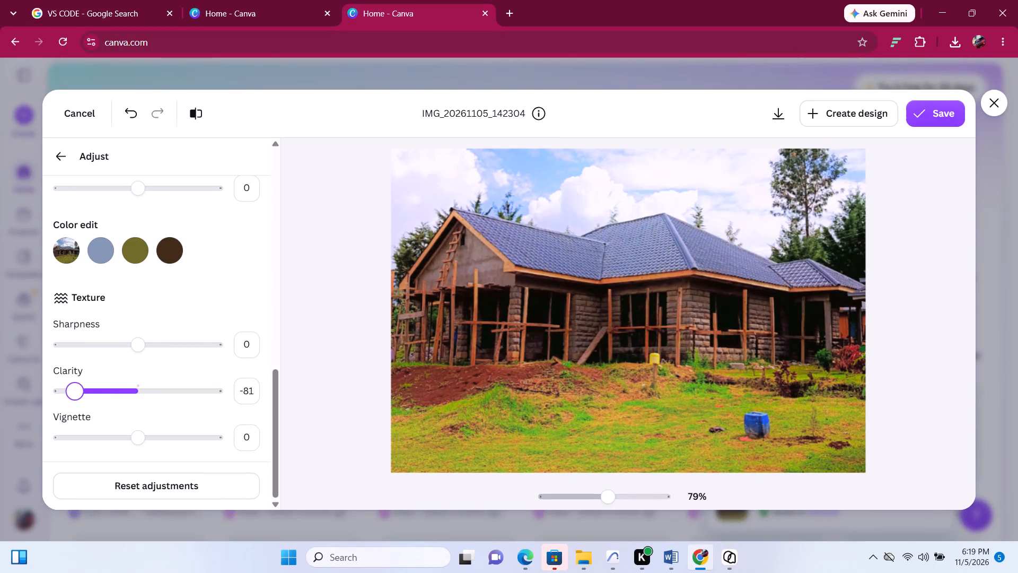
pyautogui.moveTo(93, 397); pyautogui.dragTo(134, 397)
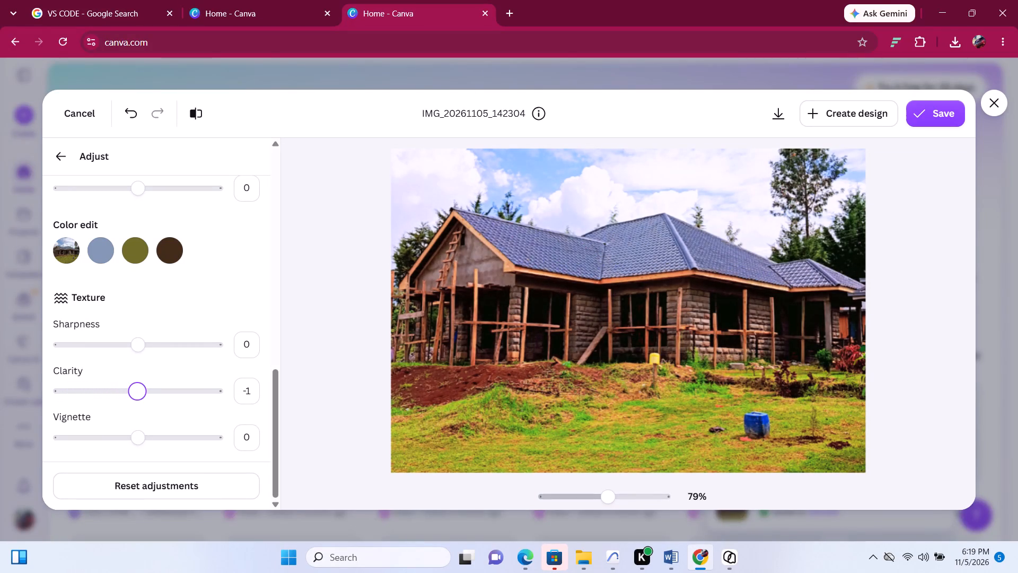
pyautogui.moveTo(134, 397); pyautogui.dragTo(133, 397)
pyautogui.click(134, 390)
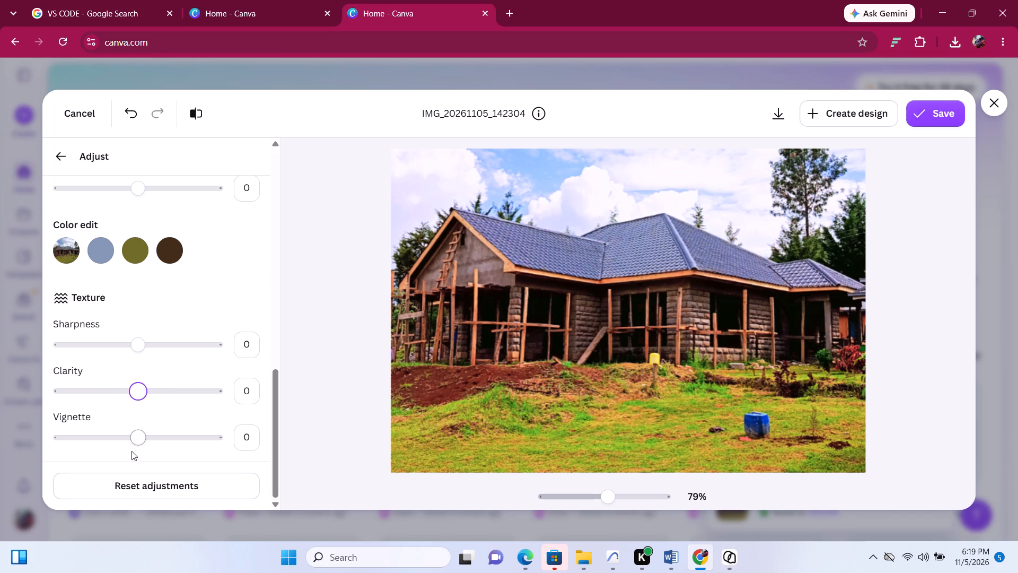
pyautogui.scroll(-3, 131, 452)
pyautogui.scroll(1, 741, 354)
# Download the colour-adjusted house photo.
pyautogui.click(782, 117)
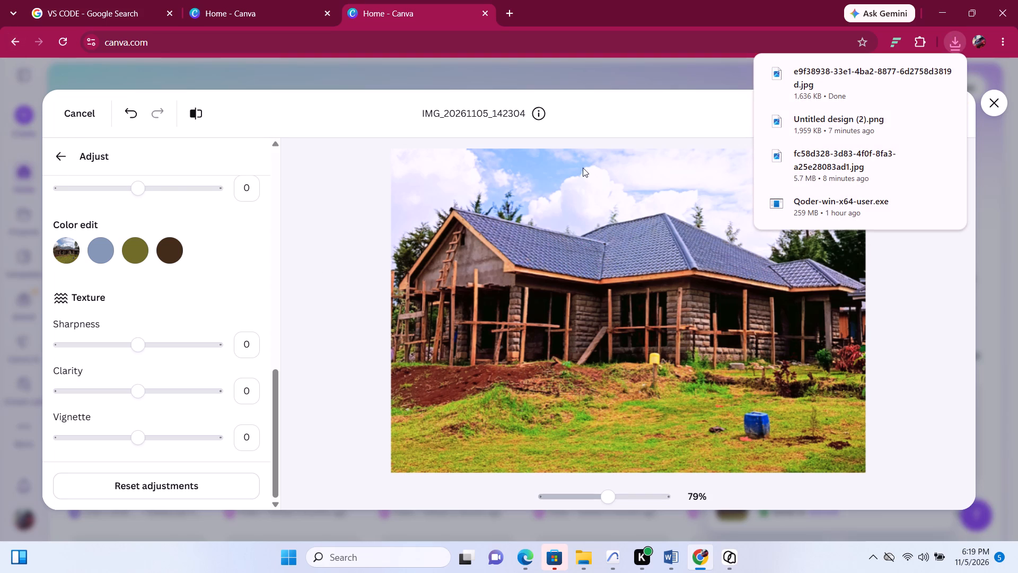
# Close the photo editor for IMG_20261105_142304 and discard the unsaved changes.
pyautogui.click(619, 80)
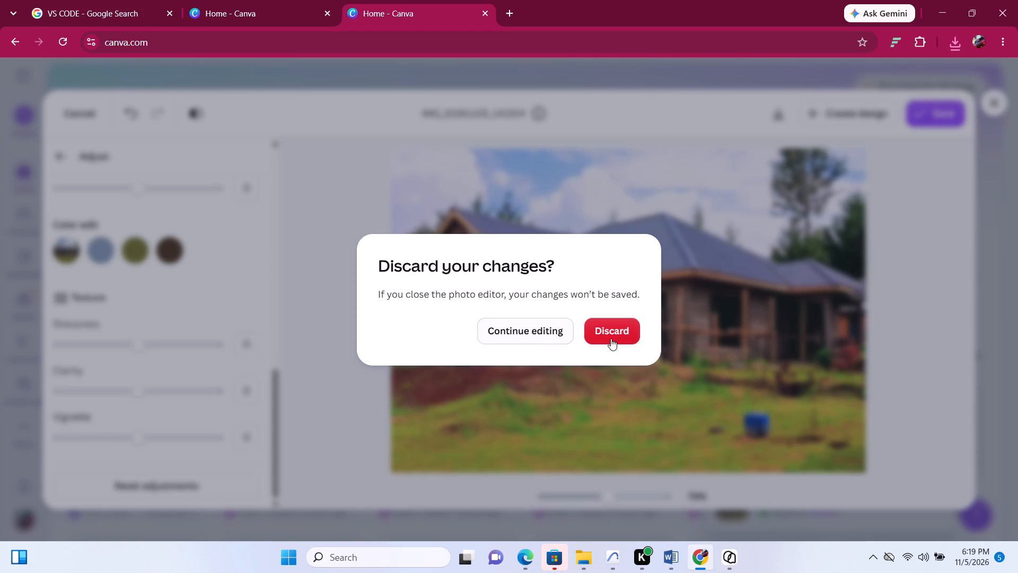
pyautogui.click(538, 333)
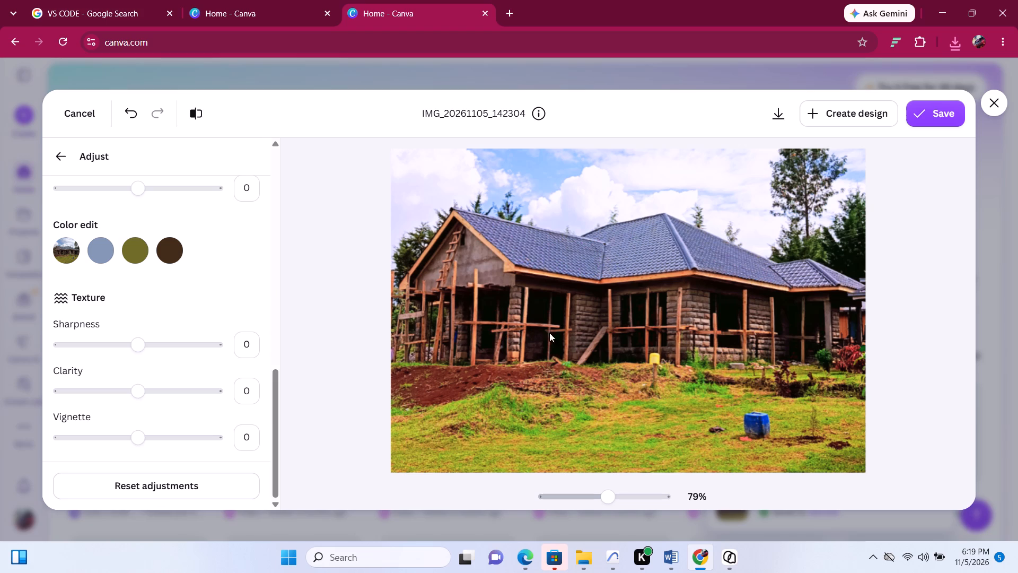
pyautogui.click(990, 97)
pyautogui.click(622, 247)
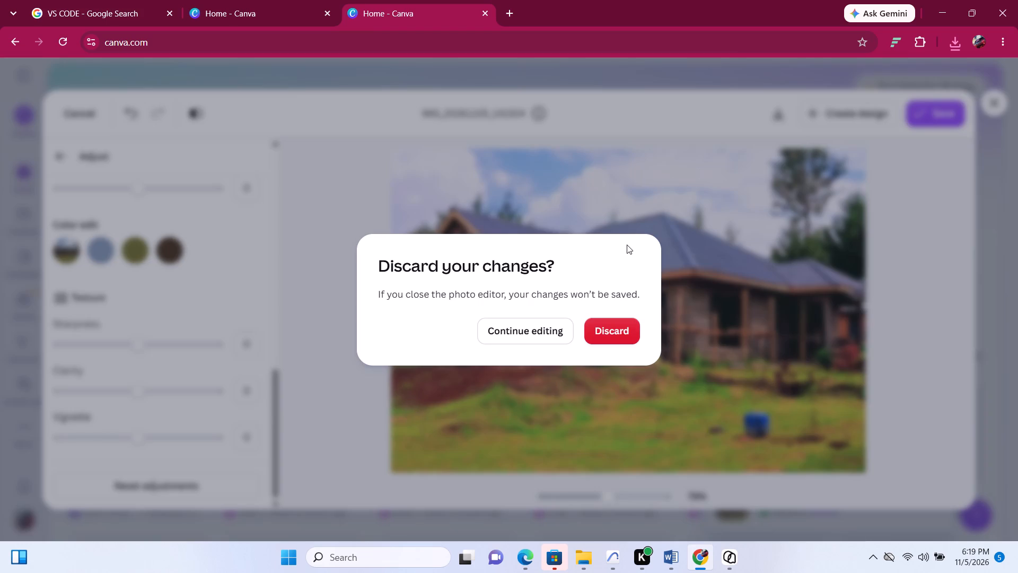
pyautogui.click(602, 323)
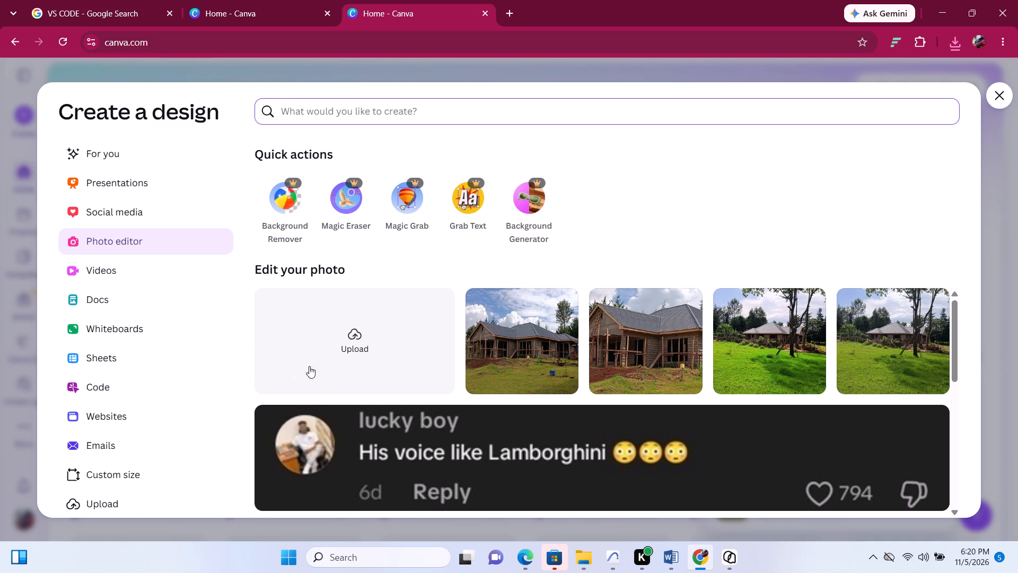
# Upload IMG_20261105_142307 from the Cheborgei folder into the photo editor.
pyautogui.click(331, 347)
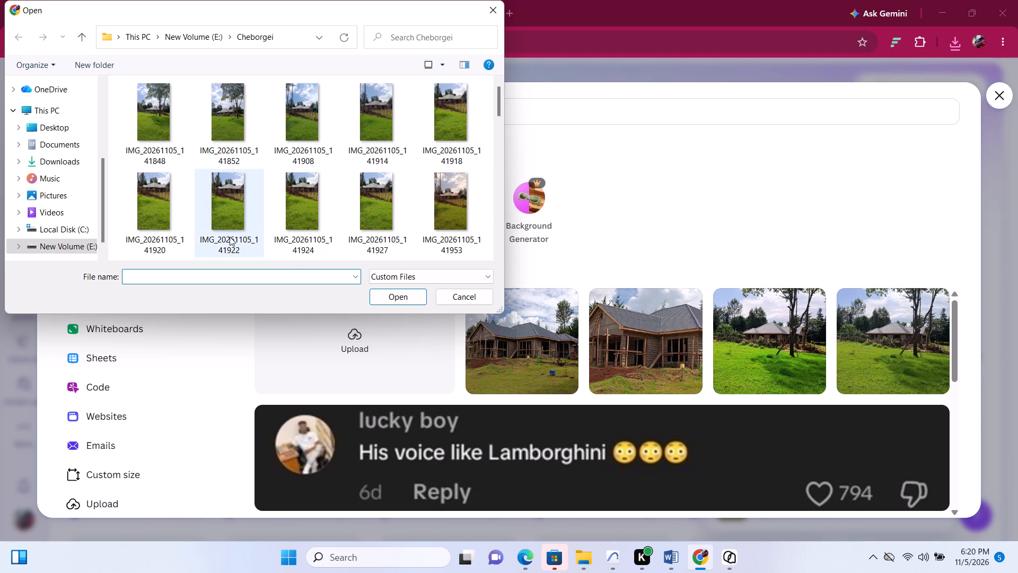
pyautogui.scroll(-1, 324, 223)
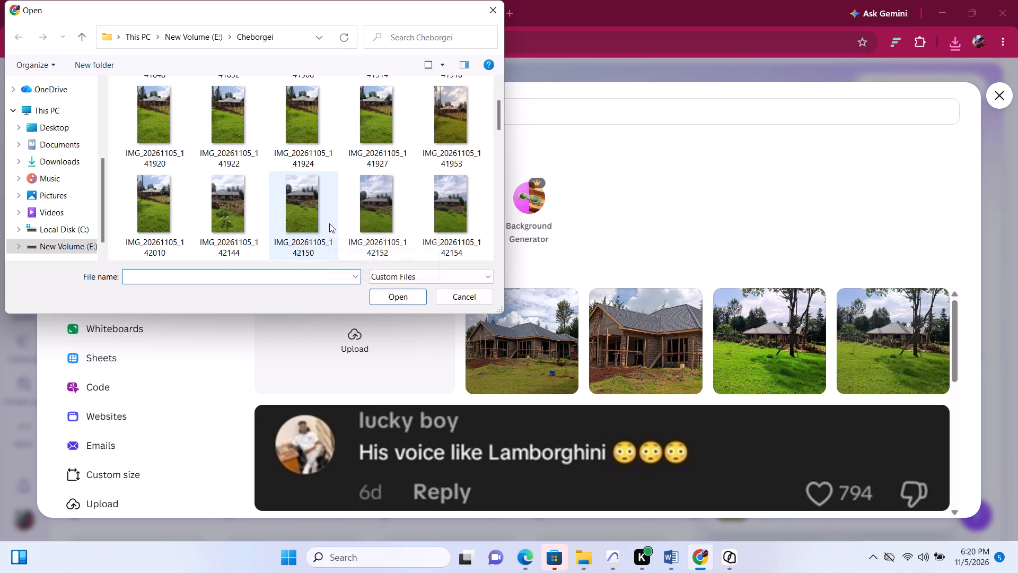
pyautogui.scroll(-1, 323, 207)
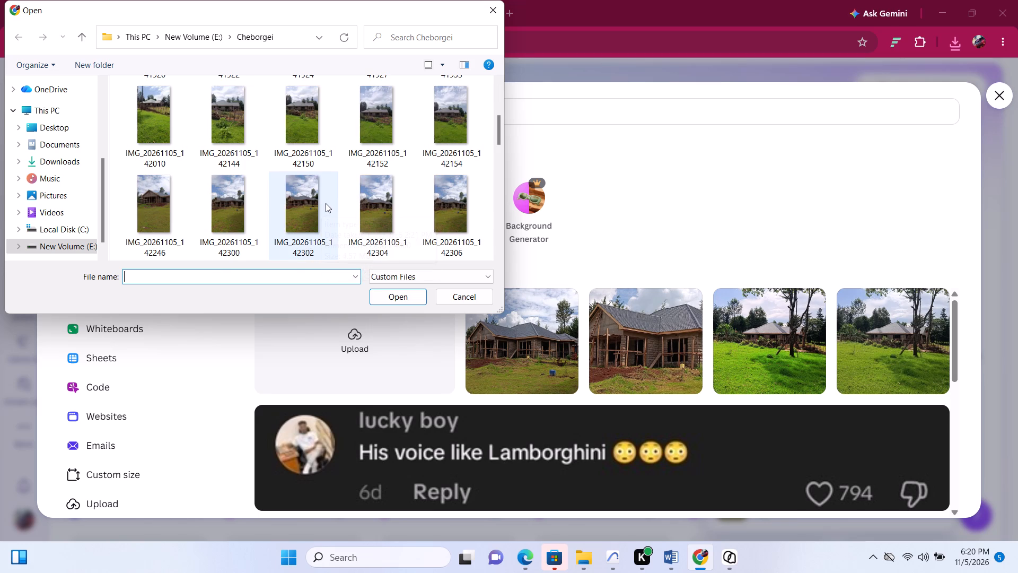
pyautogui.scroll(-1, 327, 202)
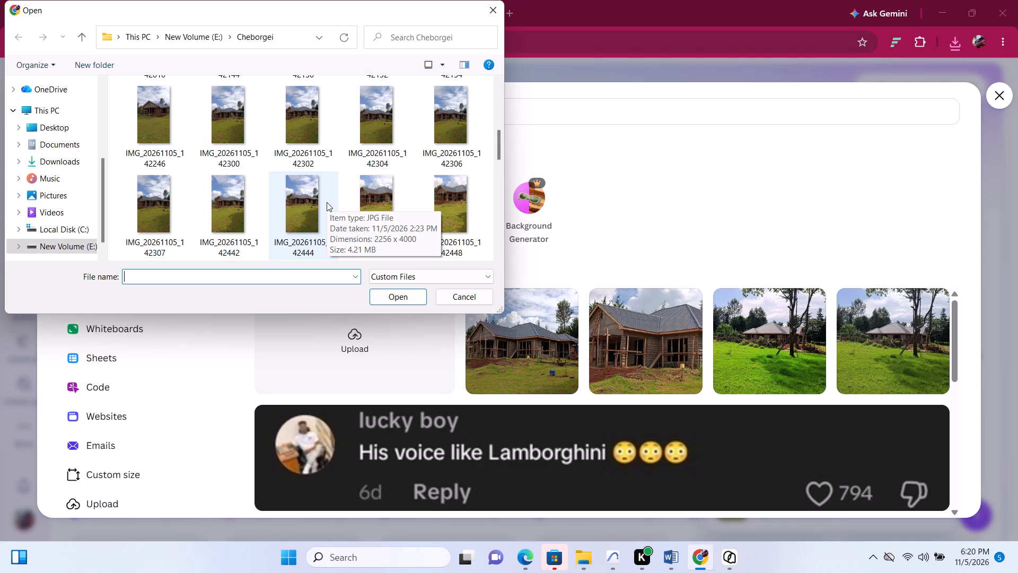
pyautogui.scroll(1, 327, 202)
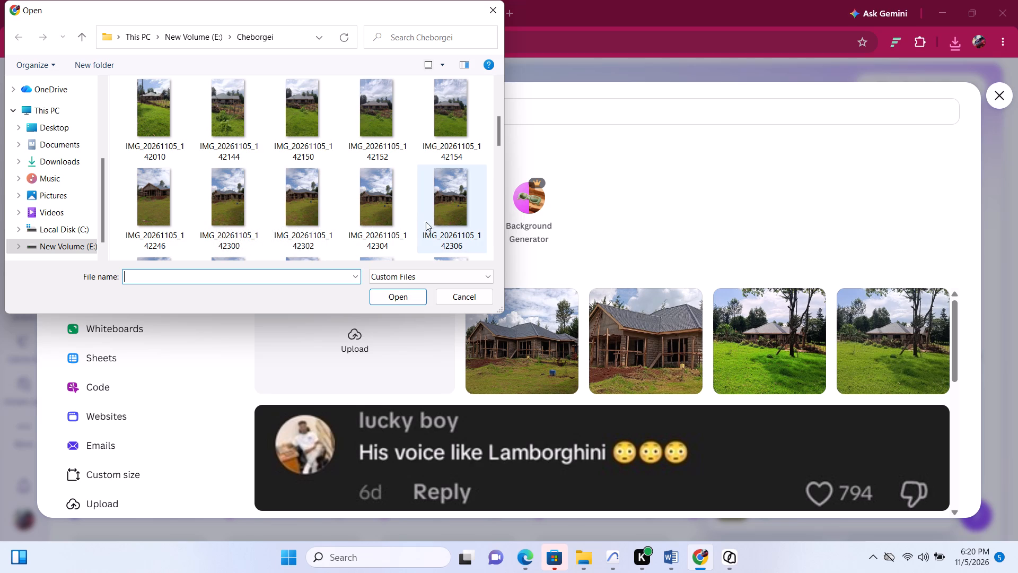
pyautogui.scroll(-1, 400, 222)
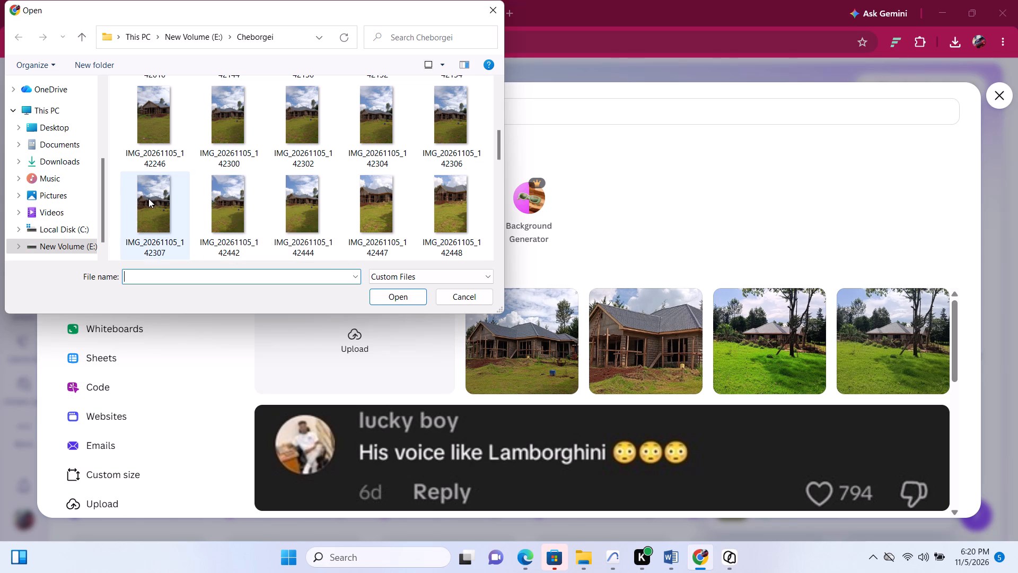
pyautogui.scroll(-1, 159, 199)
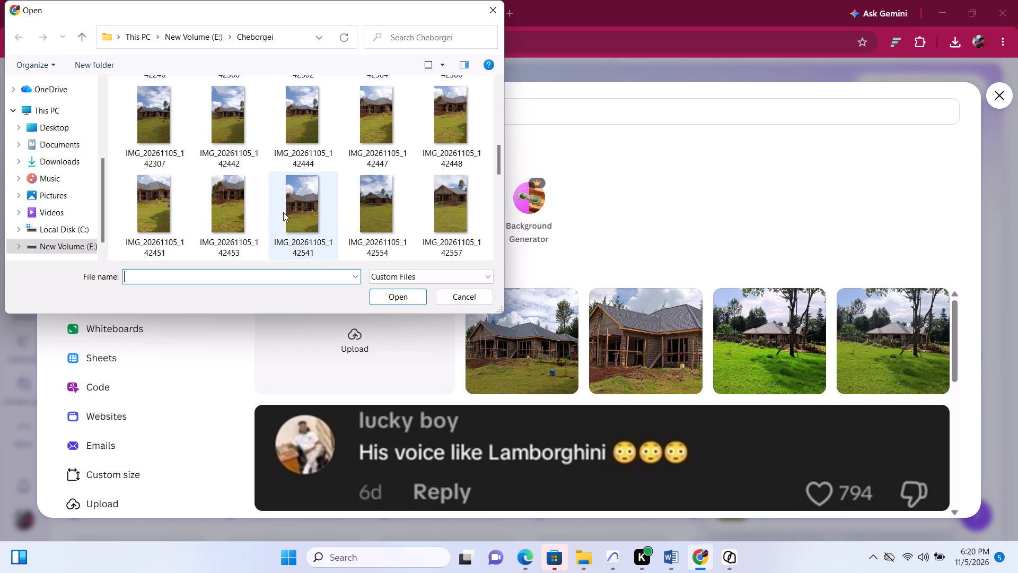
pyautogui.click(161, 124)
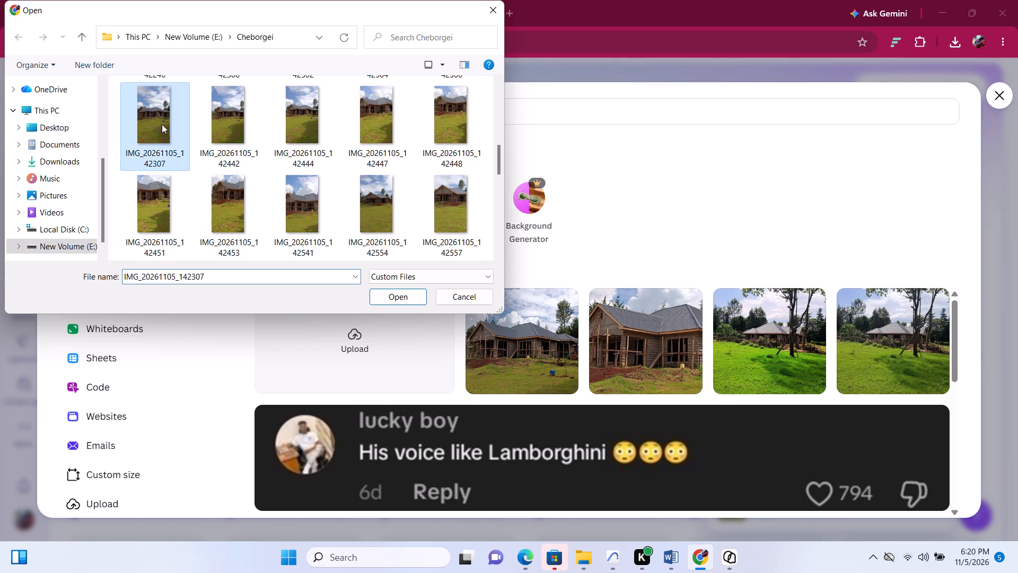
pyautogui.click(164, 126)
pyautogui.click(168, 132)
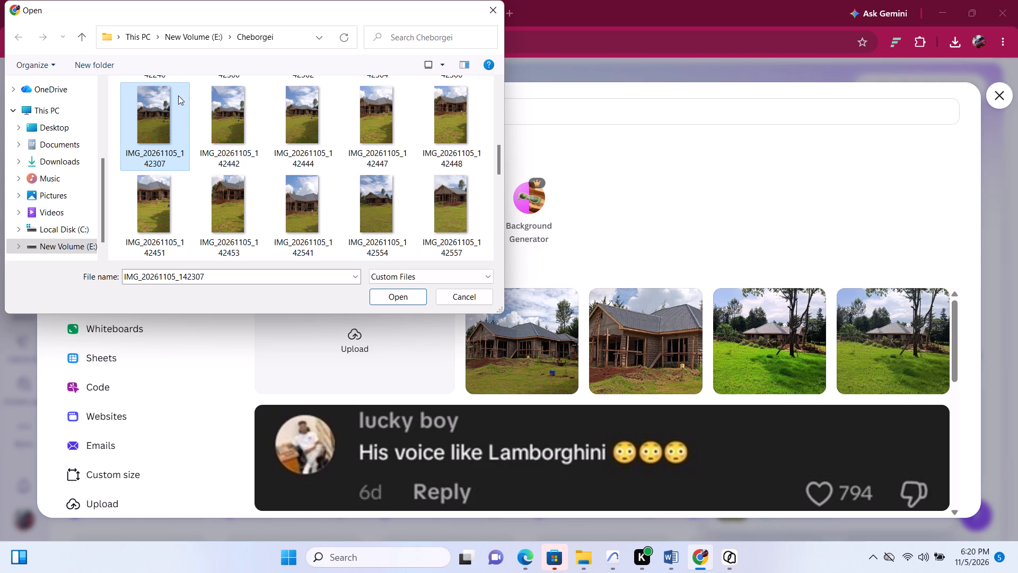
pyautogui.doubleClick(166, 126)
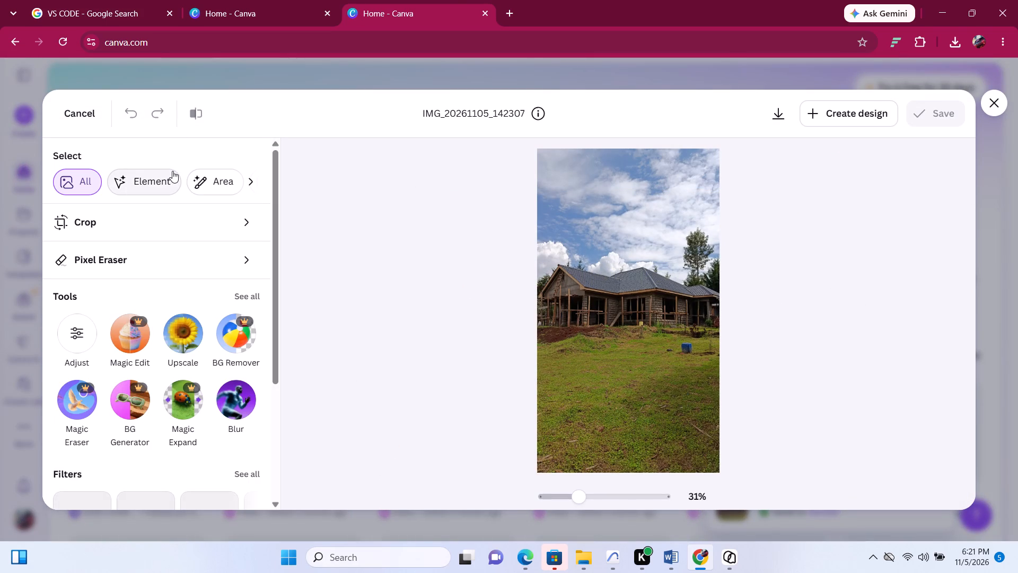
# Crop the photo to a 1:1 square framing the house, trimming excess sky and foreground grass.
pyautogui.click(138, 223)
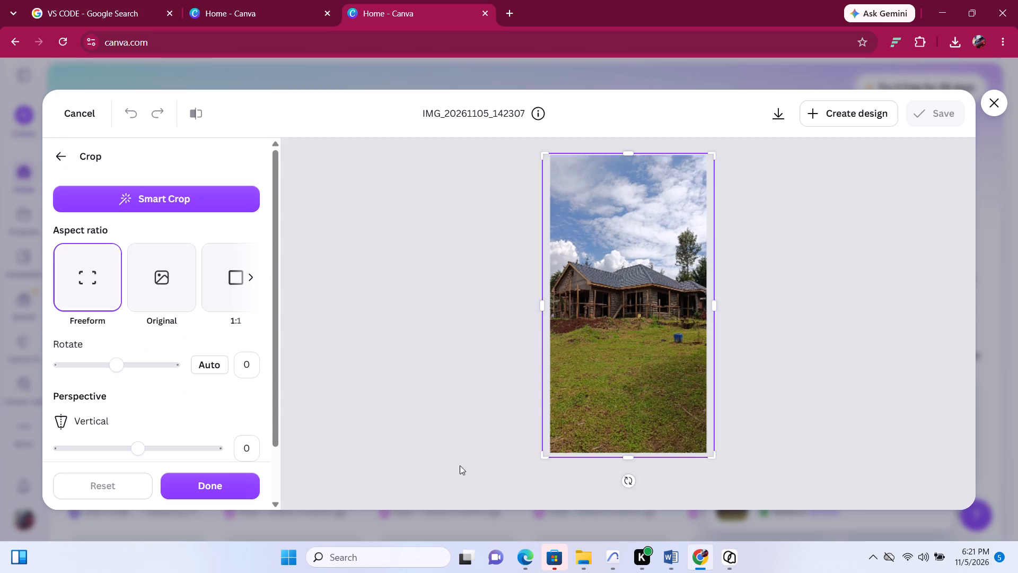
pyautogui.click(626, 461)
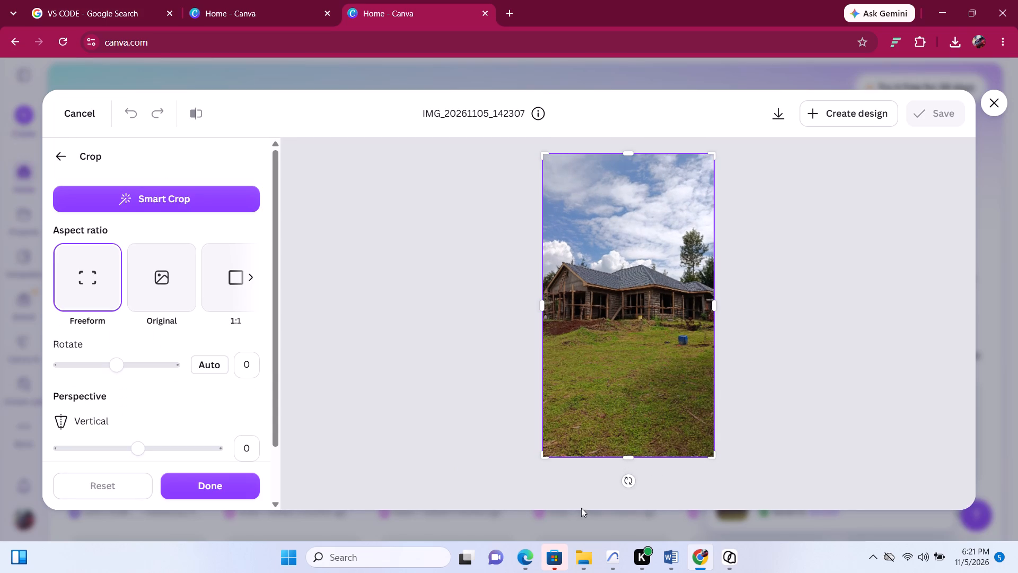
pyautogui.moveTo(636, 457); pyautogui.dragTo(636, 448)
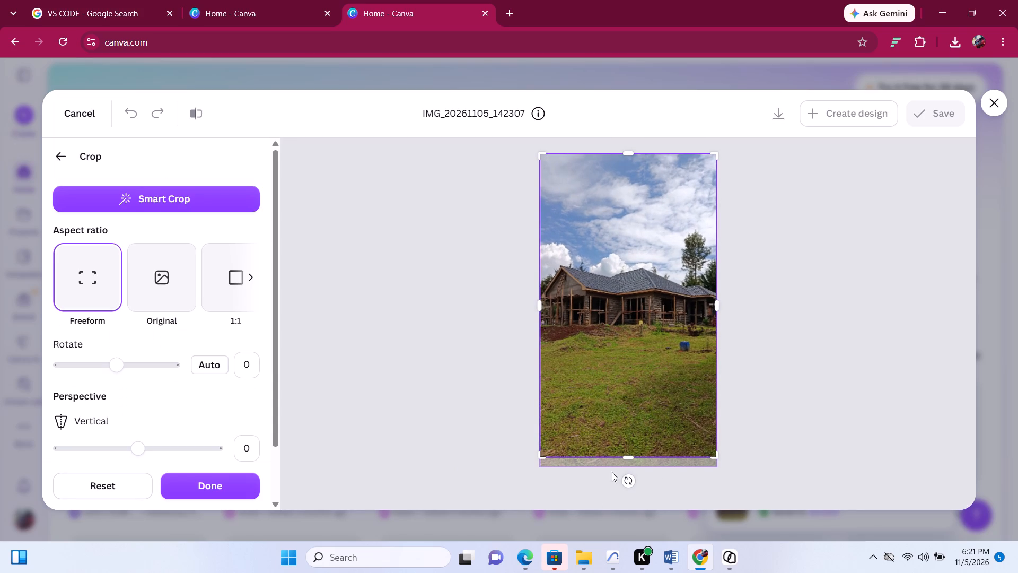
pyautogui.moveTo(628, 460); pyautogui.dragTo(638, 352)
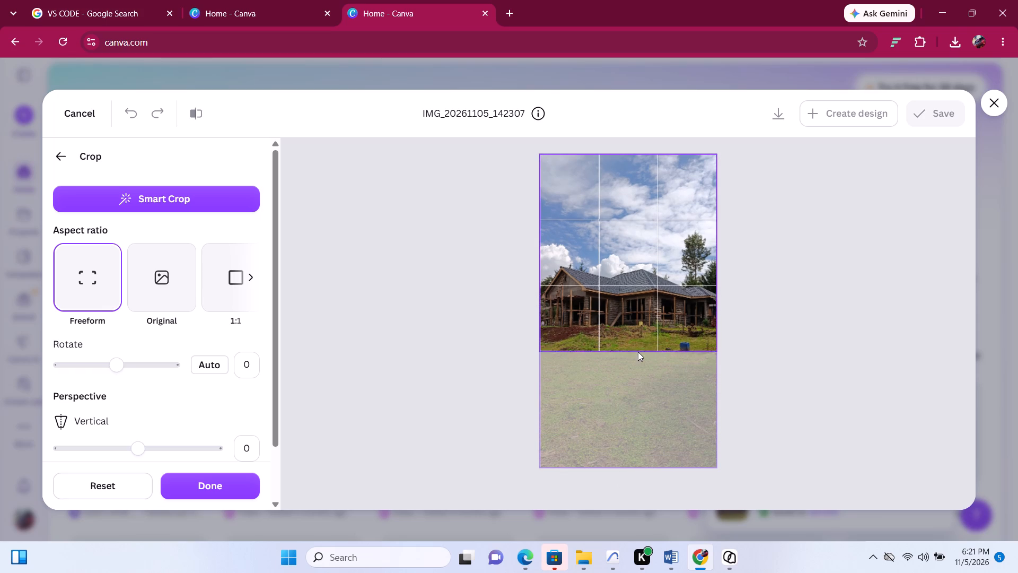
pyautogui.moveTo(638, 352); pyautogui.dragTo(638, 349)
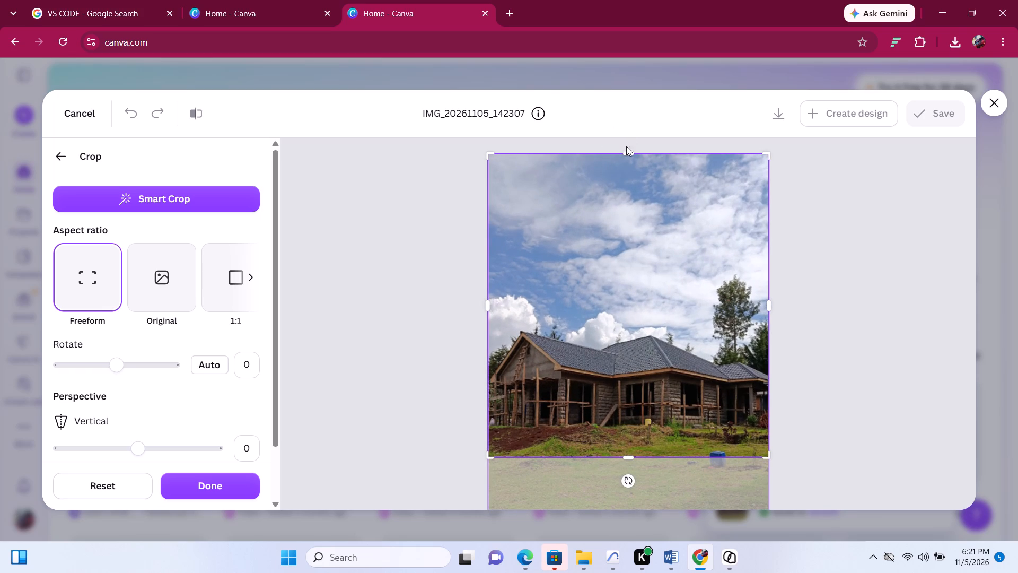
pyautogui.moveTo(629, 154); pyautogui.dragTo(625, 282)
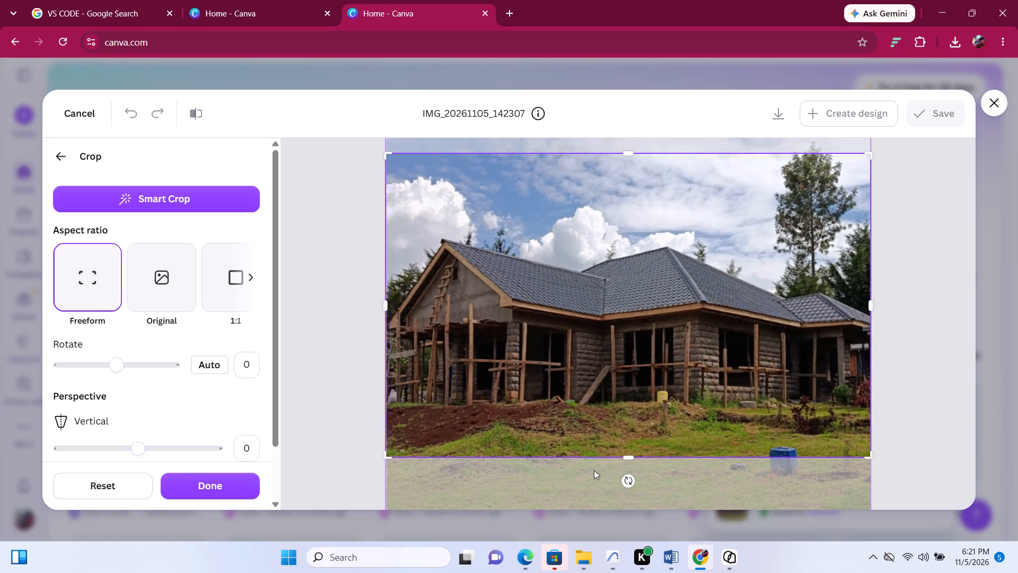
pyautogui.scroll(2, 243, 286)
pyautogui.click(250, 273)
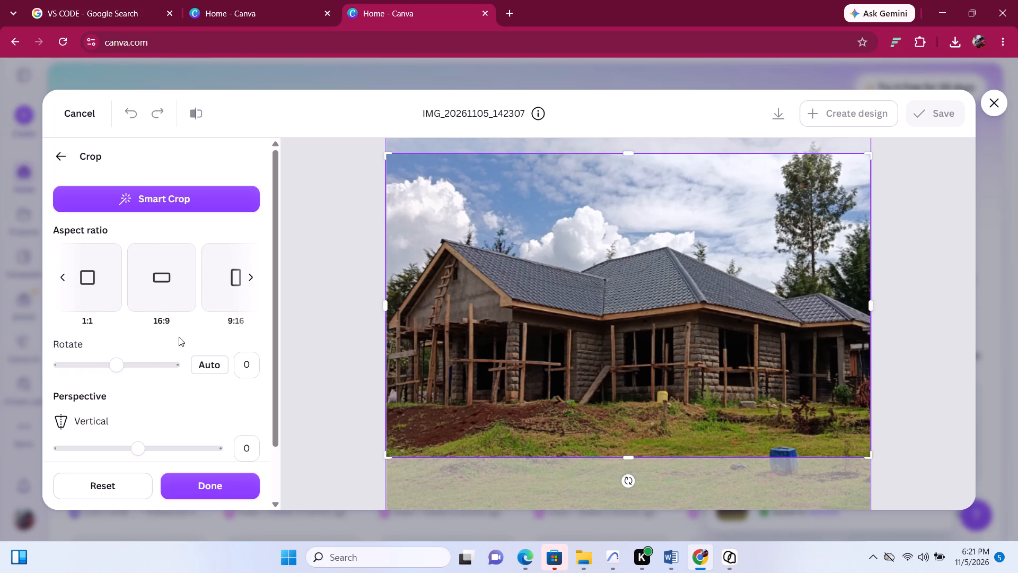
pyautogui.click(94, 289)
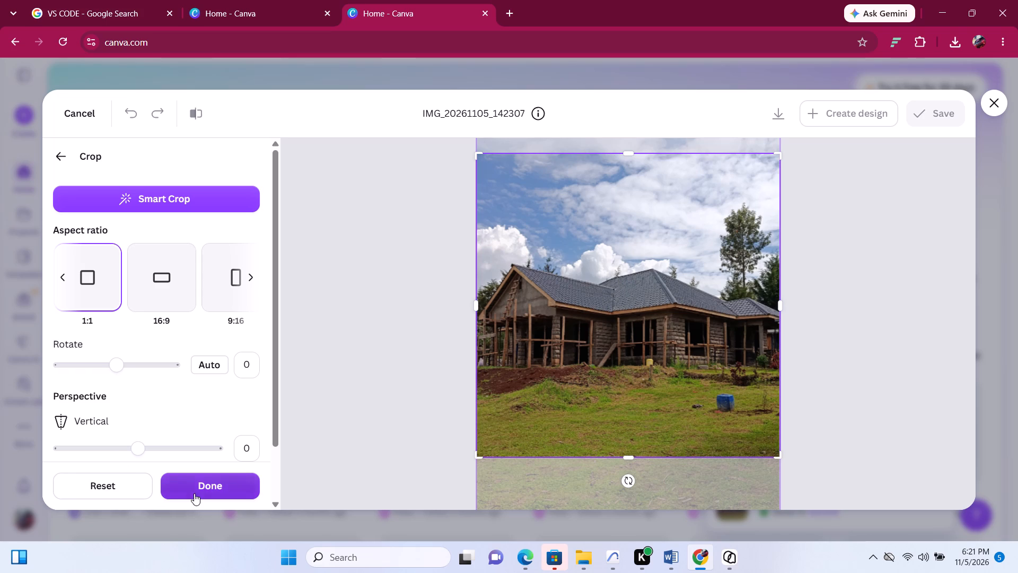
pyautogui.moveTo(199, 488); pyautogui.dragTo(185, 474)
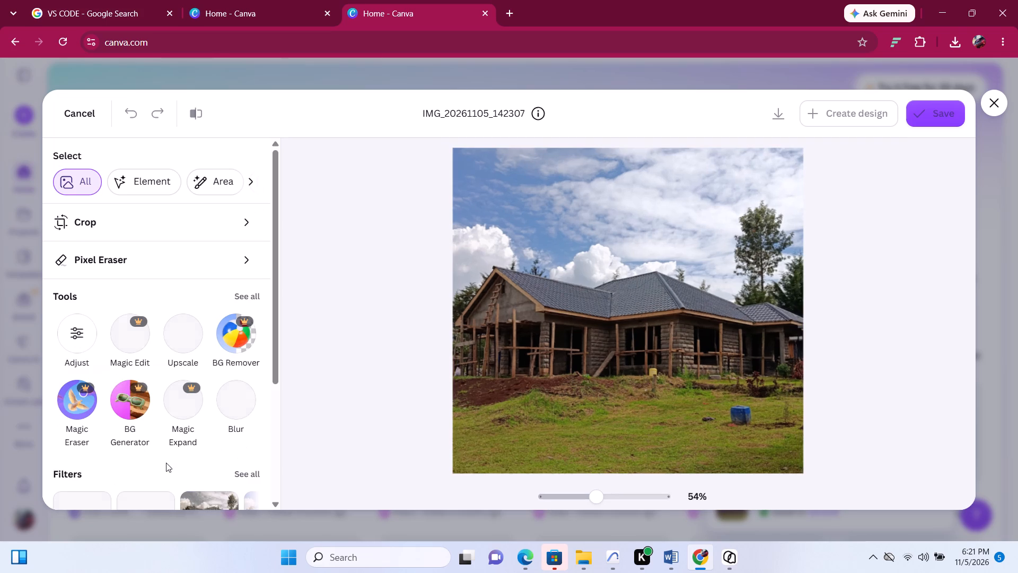
# Apply the warm Bali filter to the cropped house photo.
pyautogui.scroll(-2, 148, 414)
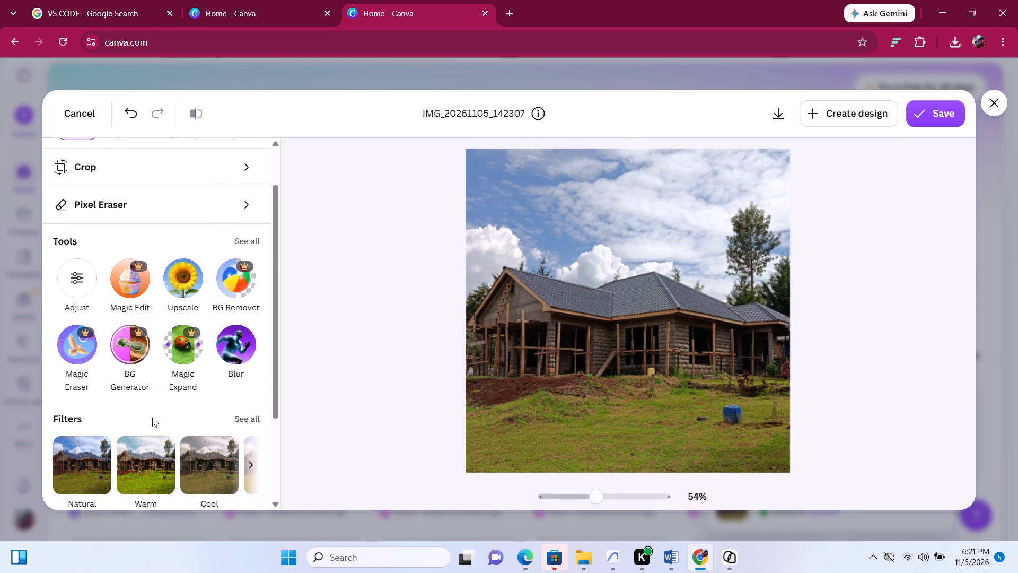
pyautogui.scroll(-3, 152, 418)
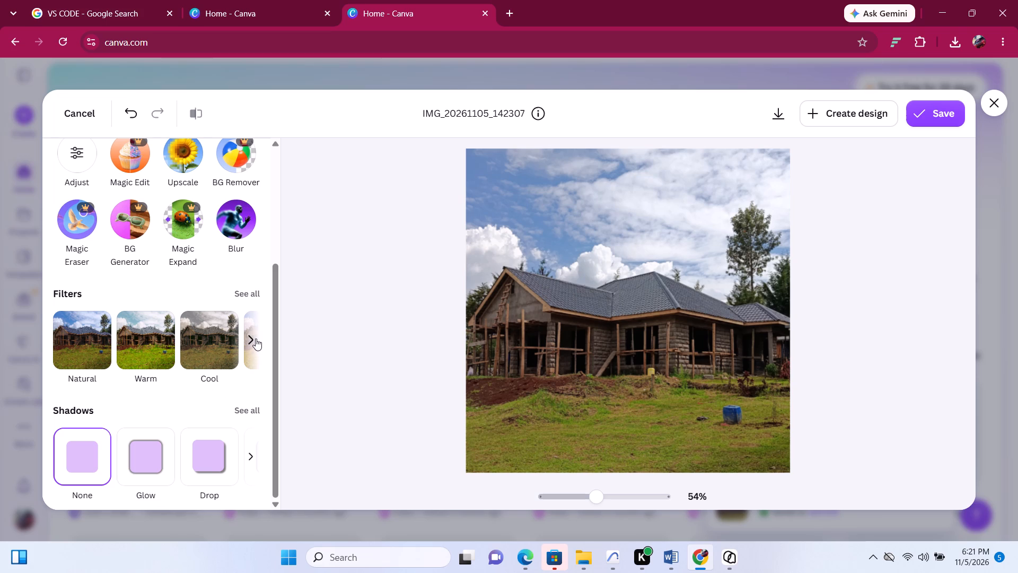
pyautogui.click(250, 292)
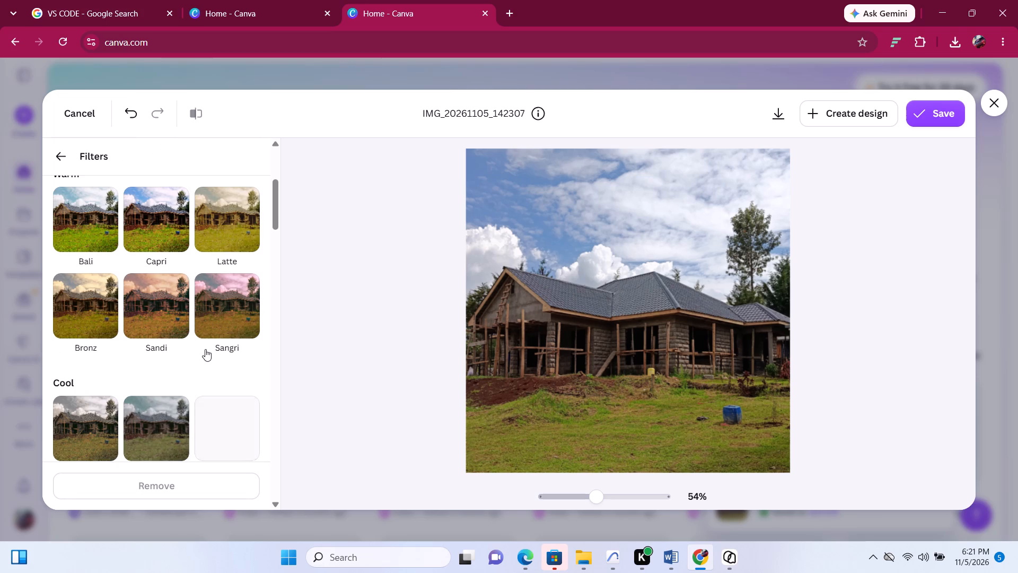
pyautogui.click(85, 207)
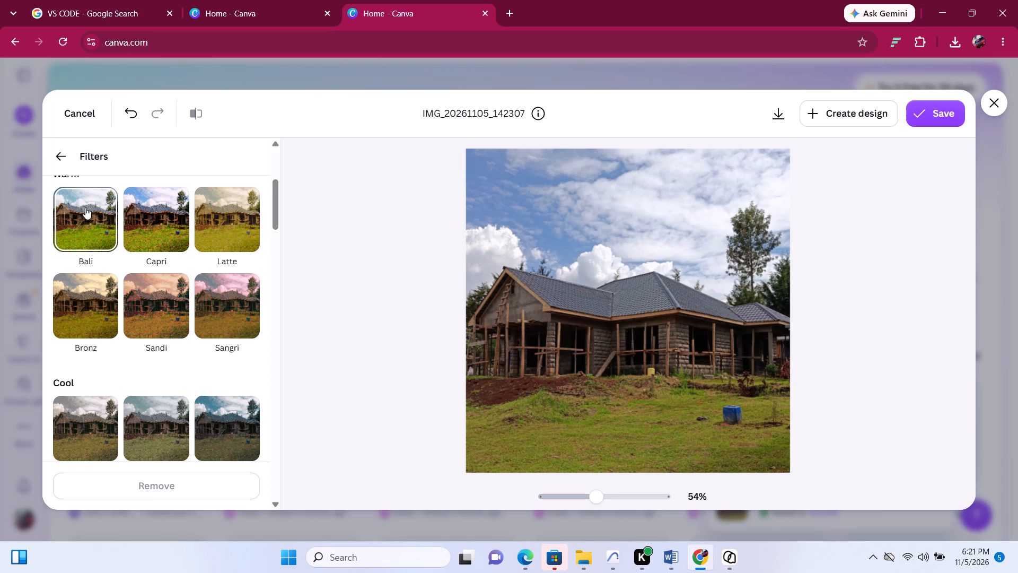
pyautogui.click(85, 207)
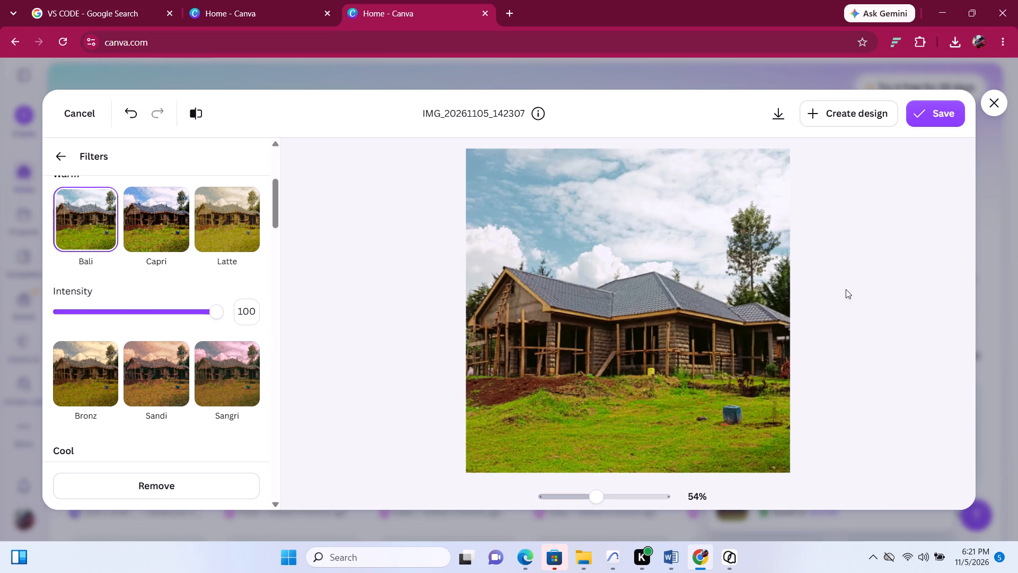
# Examine the filtered house photo and look through the Natural and Warm filters for alternatives.
pyautogui.scroll(2, 634, 334)
pyautogui.scroll(-2, 632, 333)
pyautogui.scroll(3, 135, 269)
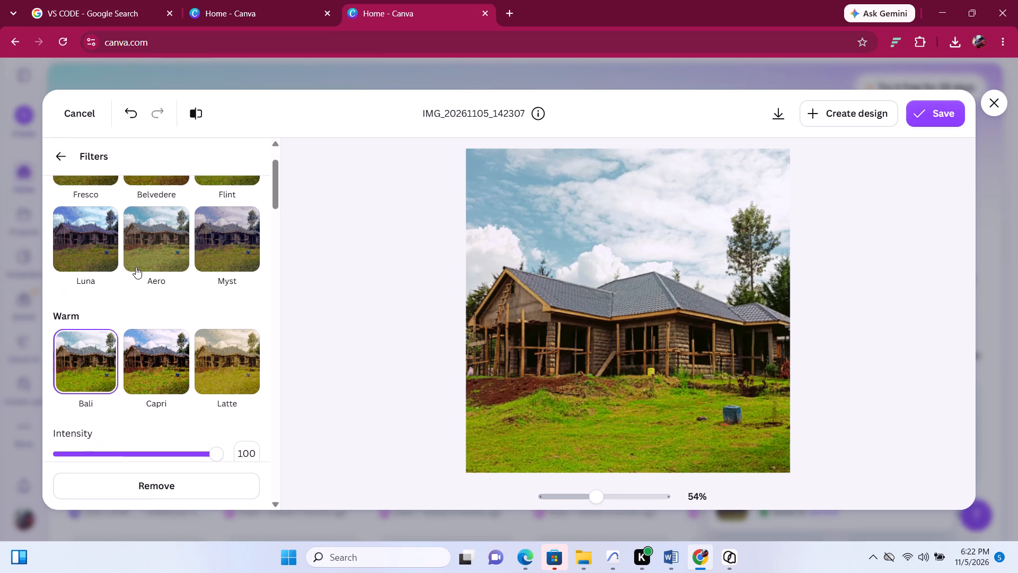
pyautogui.scroll(1, 136, 267)
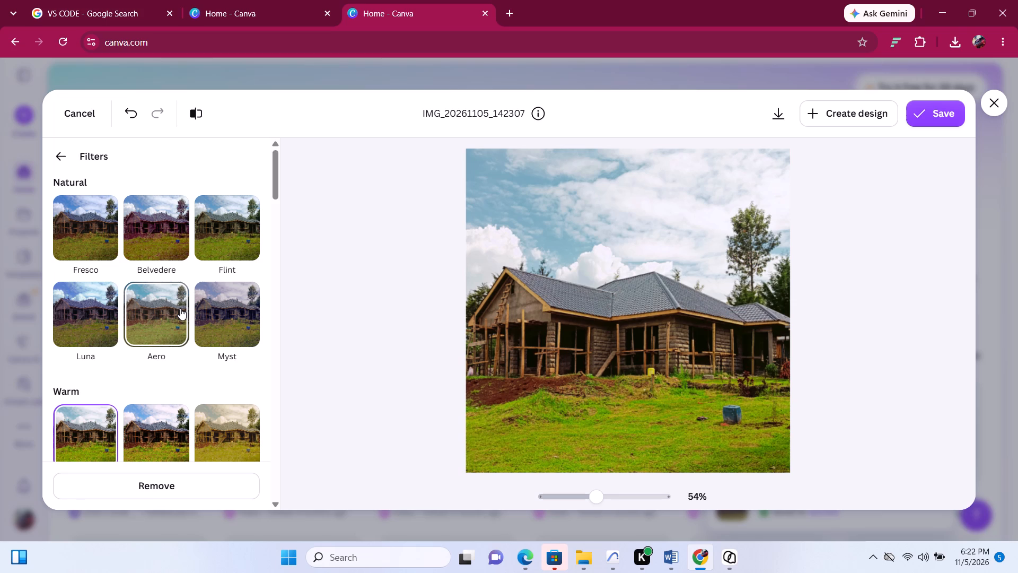
pyautogui.scroll(2, 610, 357)
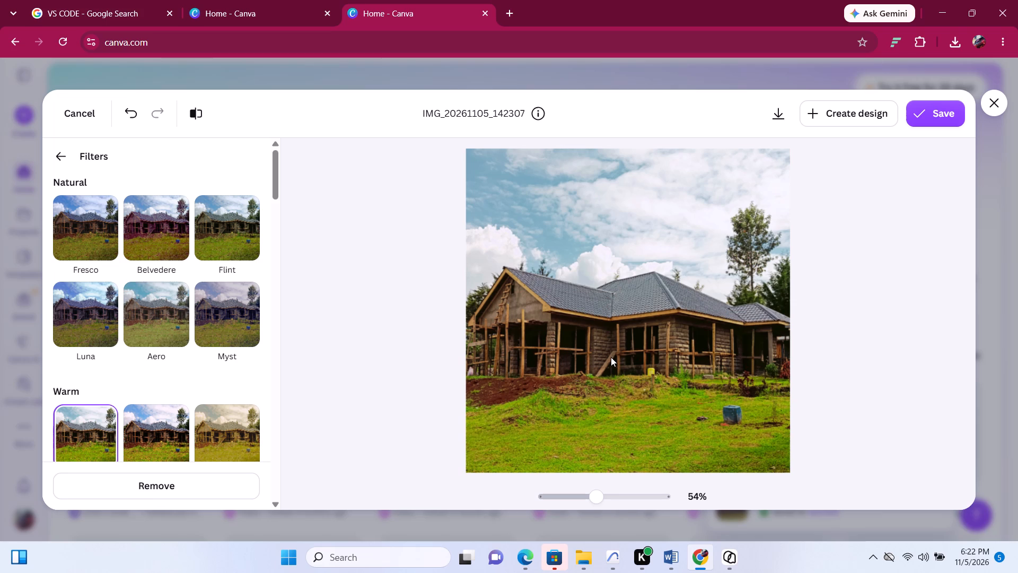
pyautogui.scroll(3, 611, 357)
# Look through the Warm, Cool, Vivid, vintage-style and Mono filters for an alternative to Bali, keeping Bali applied.
pyautogui.scroll(-10, 154, 392)
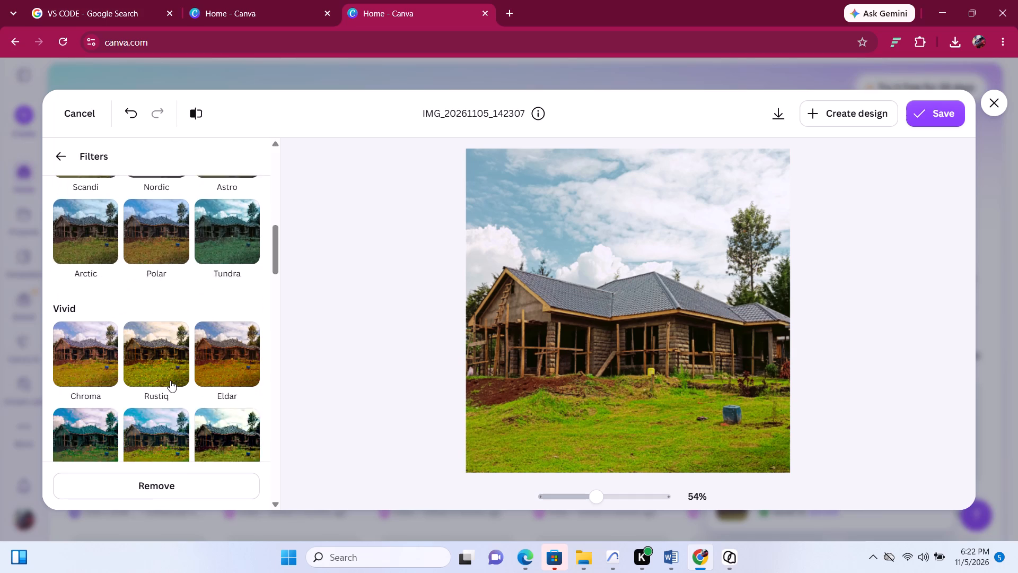
pyautogui.scroll(-8, 170, 377)
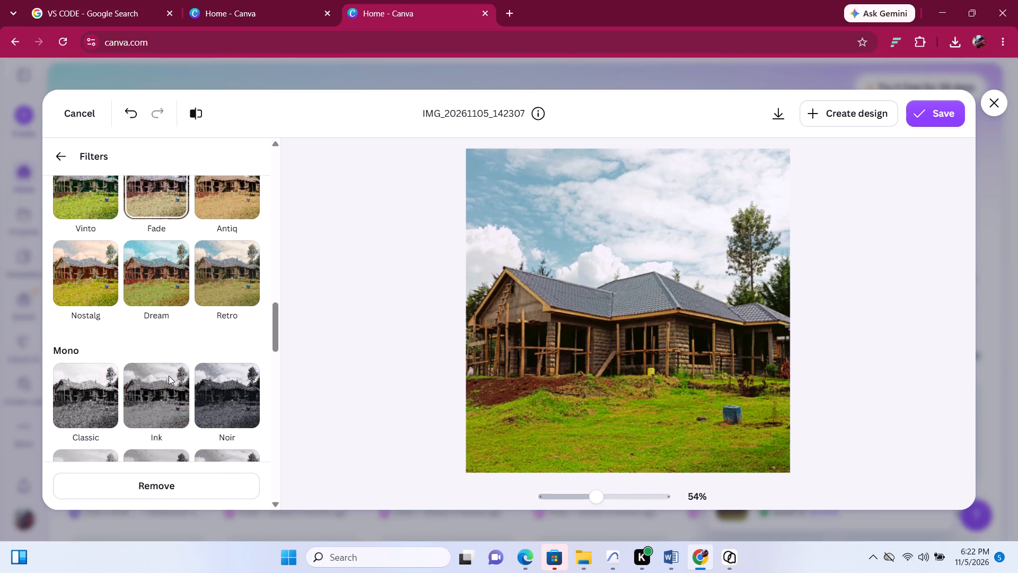
pyautogui.scroll(18, 169, 374)
pyautogui.scroll(6, 180, 355)
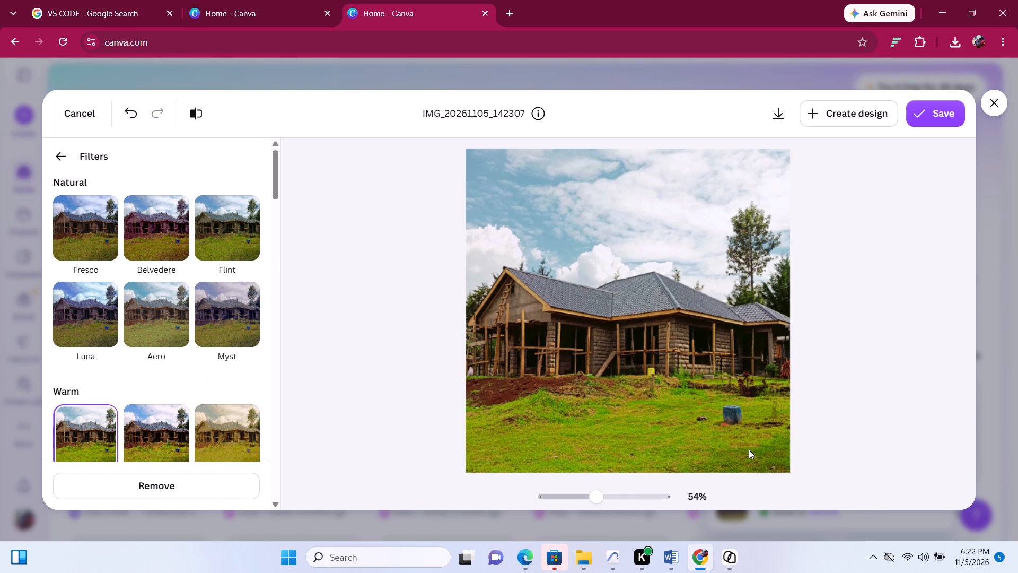
pyautogui.scroll(-1, 320, 334)
pyautogui.scroll(-4, 100, 328)
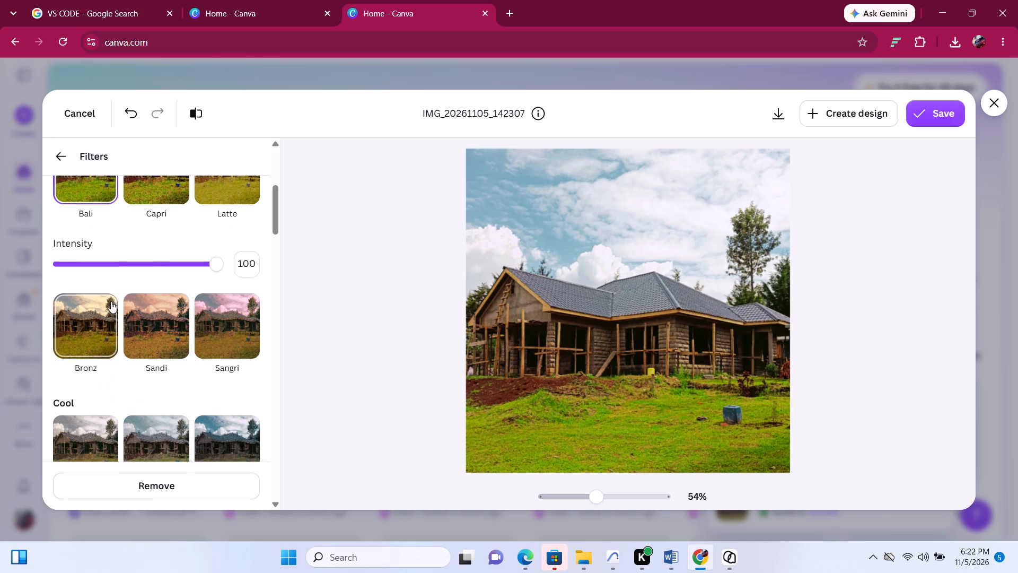
pyautogui.scroll(-4, 111, 305)
pyautogui.scroll(2, 110, 295)
pyautogui.click(61, 159)
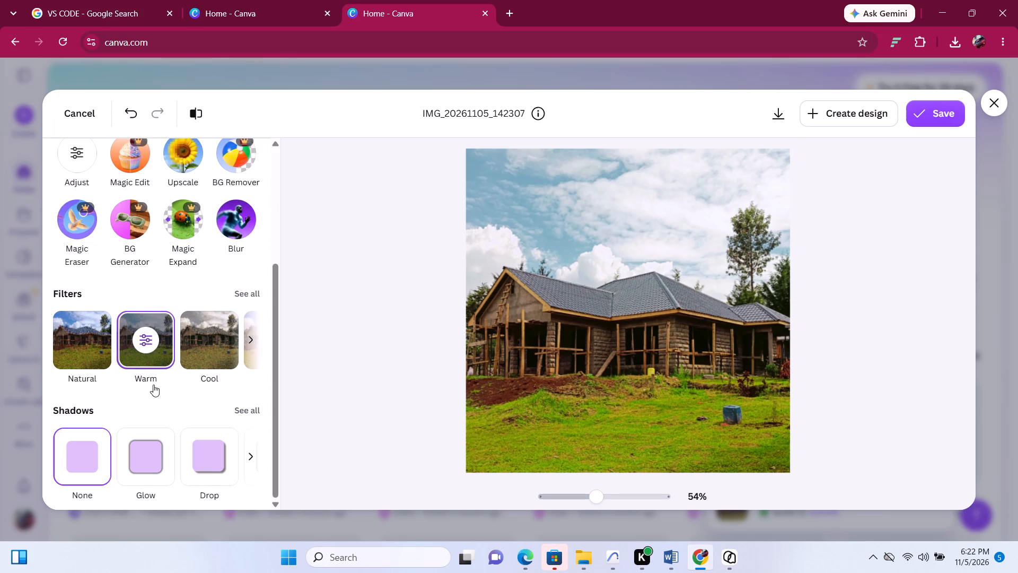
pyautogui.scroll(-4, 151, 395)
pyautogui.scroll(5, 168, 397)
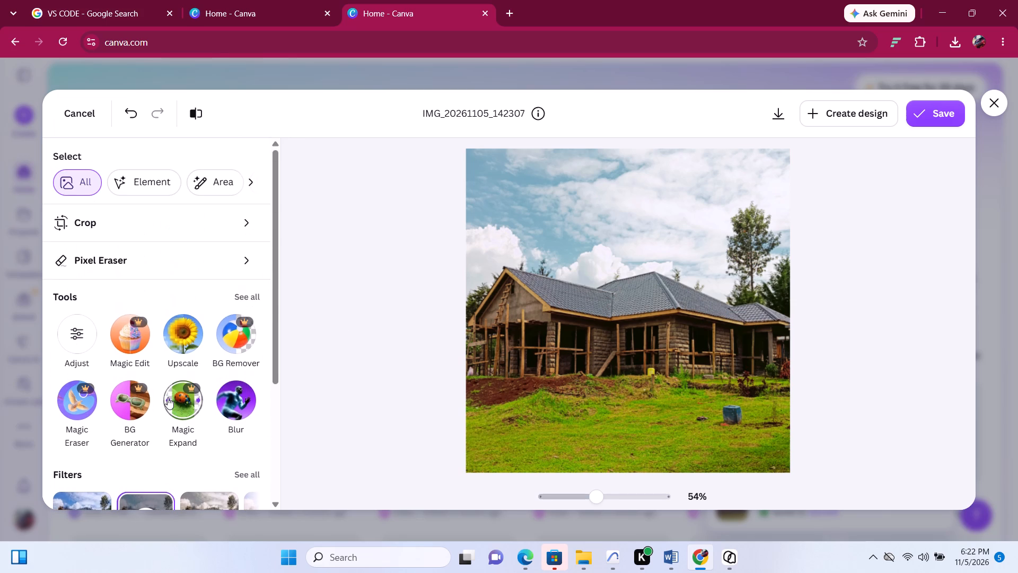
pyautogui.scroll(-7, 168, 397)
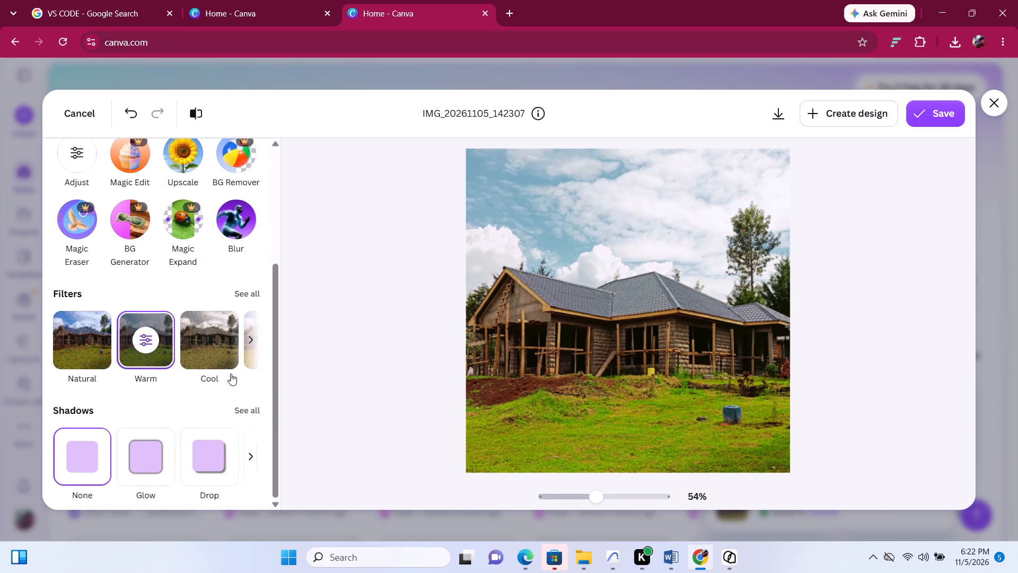
# Cool the house photo's white balance by setting its temperature adjustment to -37.
pyautogui.scroll(2, 189, 336)
pyautogui.click(656, 352)
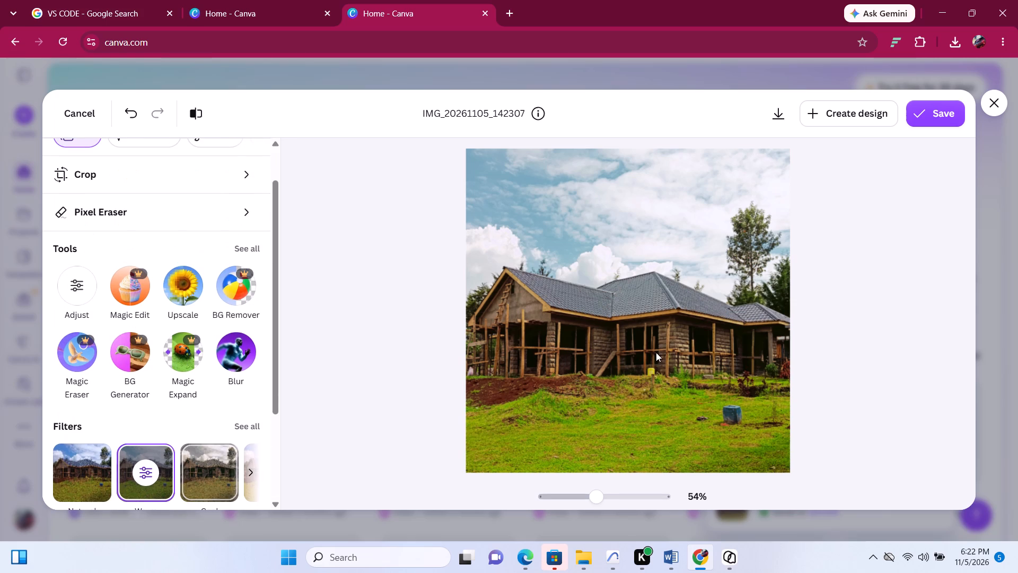
pyautogui.click(66, 280)
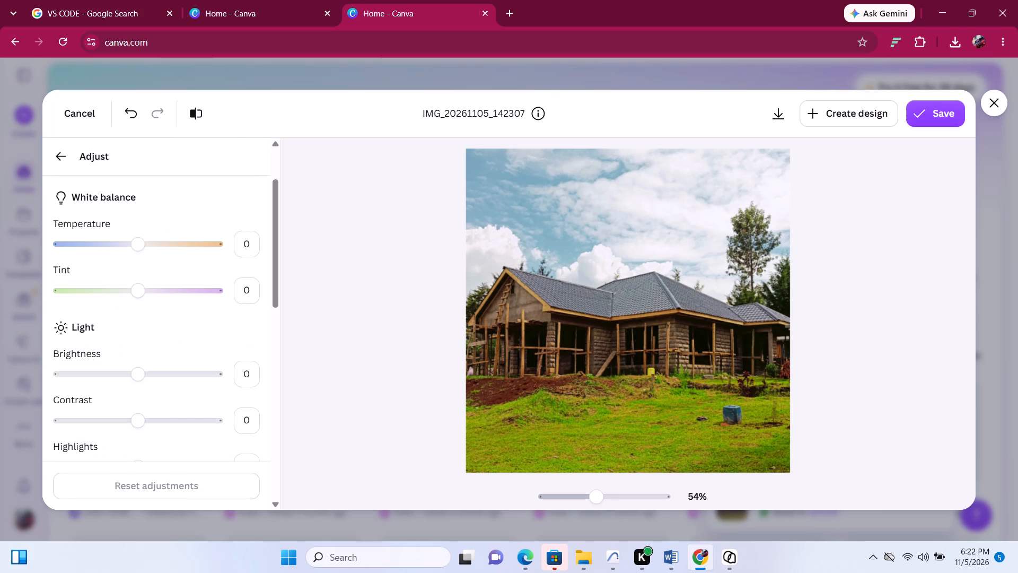
pyautogui.moveTo(138, 247); pyautogui.dragTo(161, 249)
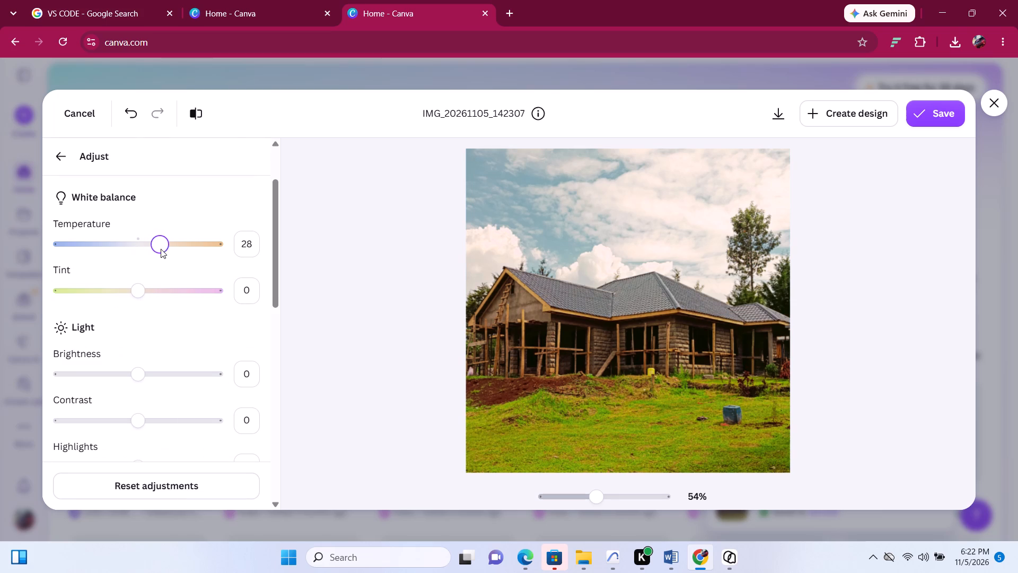
pyautogui.moveTo(161, 249); pyautogui.dragTo(94, 239)
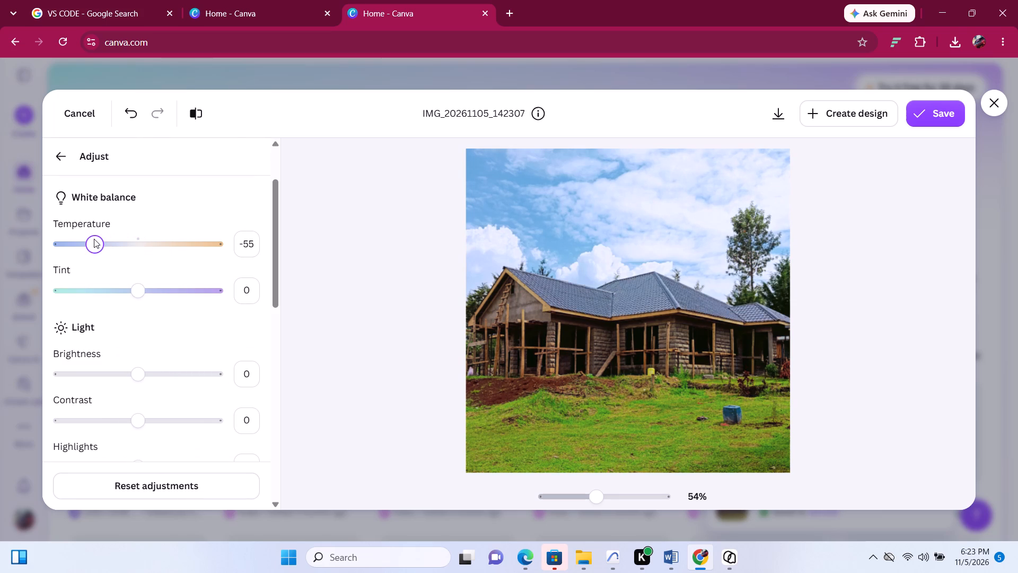
pyautogui.moveTo(94, 239); pyautogui.dragTo(112, 242)
pyautogui.moveTo(112, 242); pyautogui.dragTo(72, 240)
pyautogui.moveTo(72, 240); pyautogui.dragTo(104, 251)
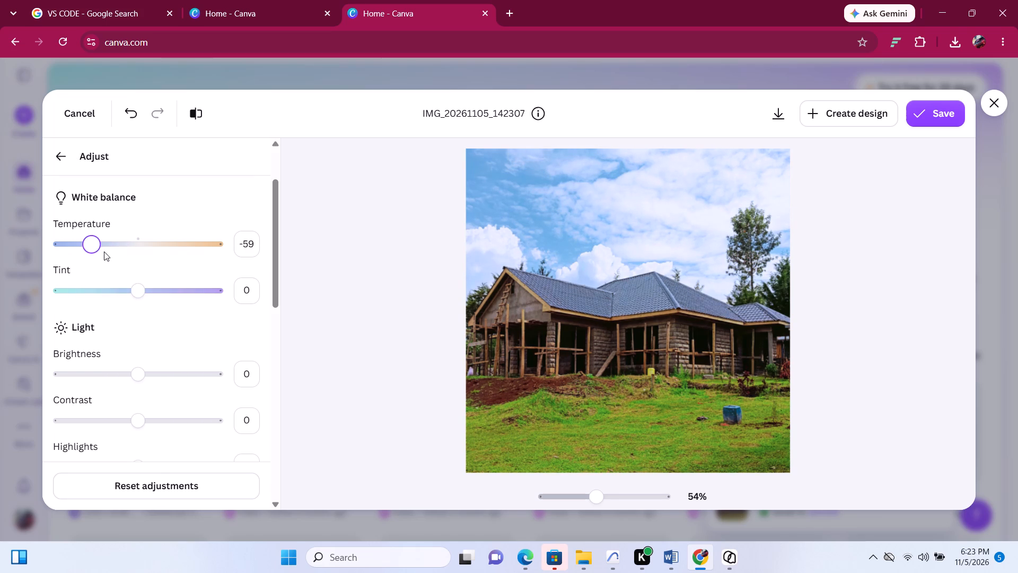
pyautogui.moveTo(104, 251); pyautogui.dragTo(122, 257)
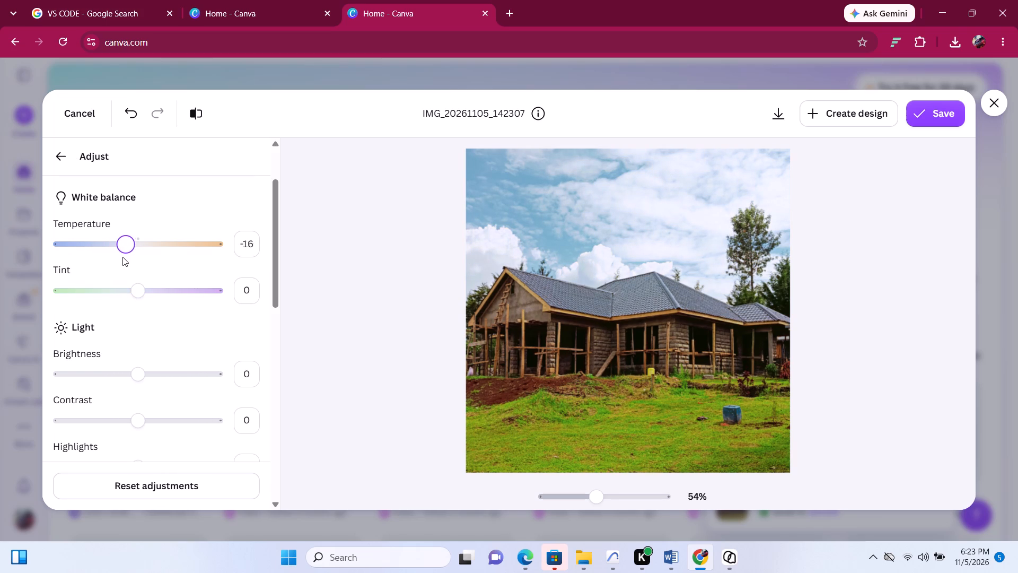
pyautogui.moveTo(122, 257); pyautogui.dragTo(108, 250)
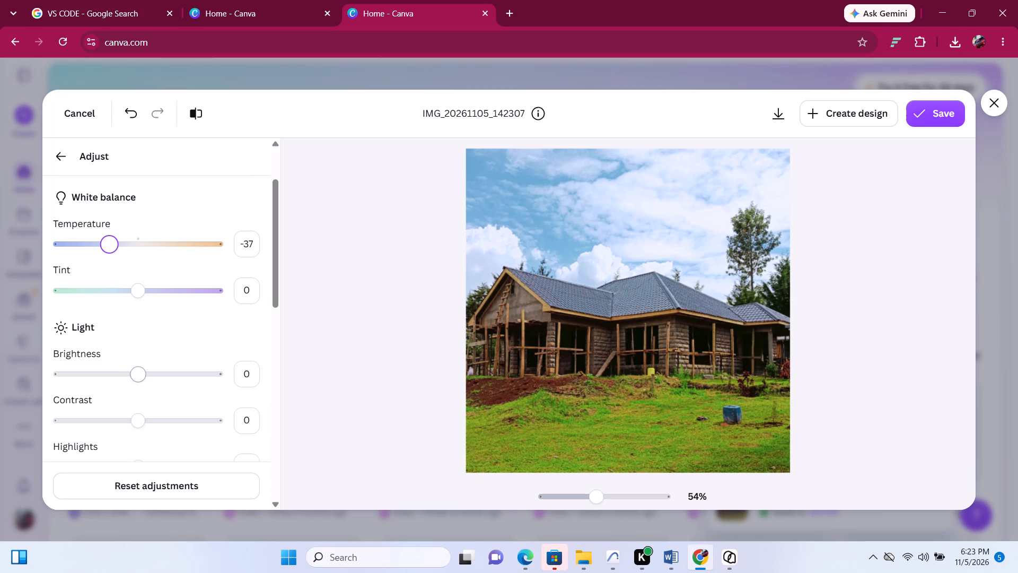
# Darken the house photo slightly by setting its brightness to -13.
pyautogui.moveTo(145, 376); pyautogui.dragTo(178, 379)
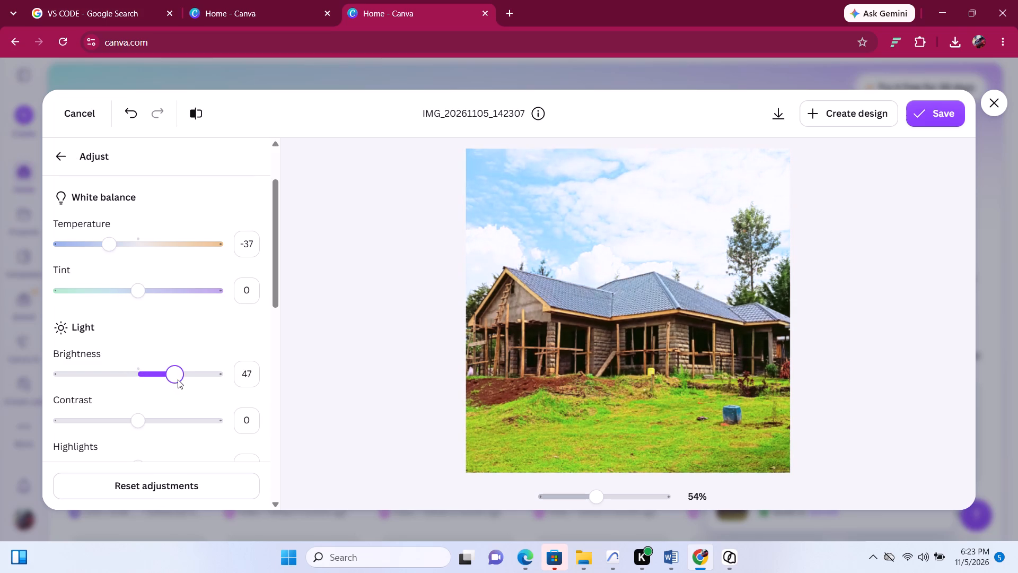
pyautogui.moveTo(178, 379); pyautogui.dragTo(133, 368)
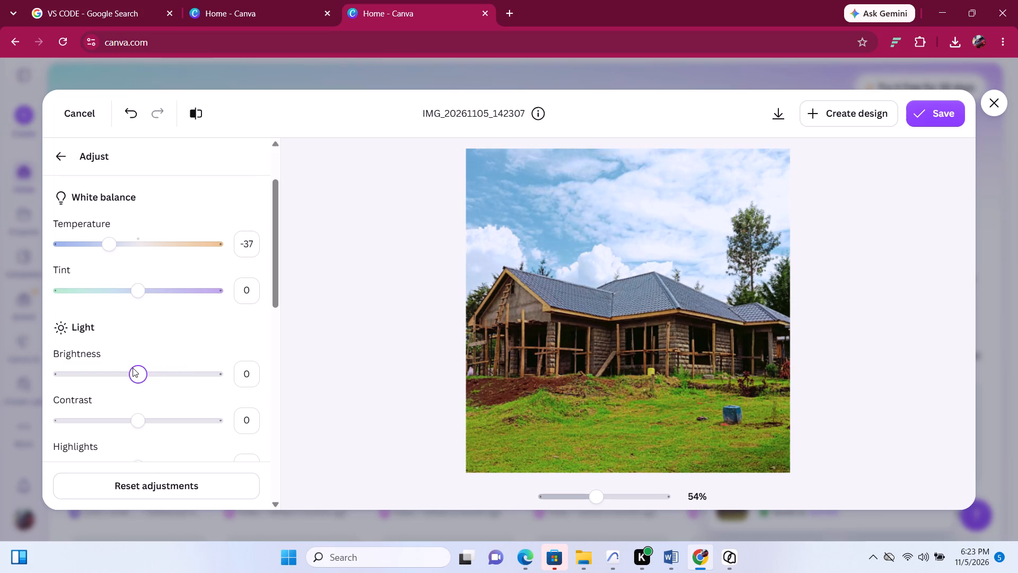
pyautogui.moveTo(133, 368); pyautogui.dragTo(111, 357)
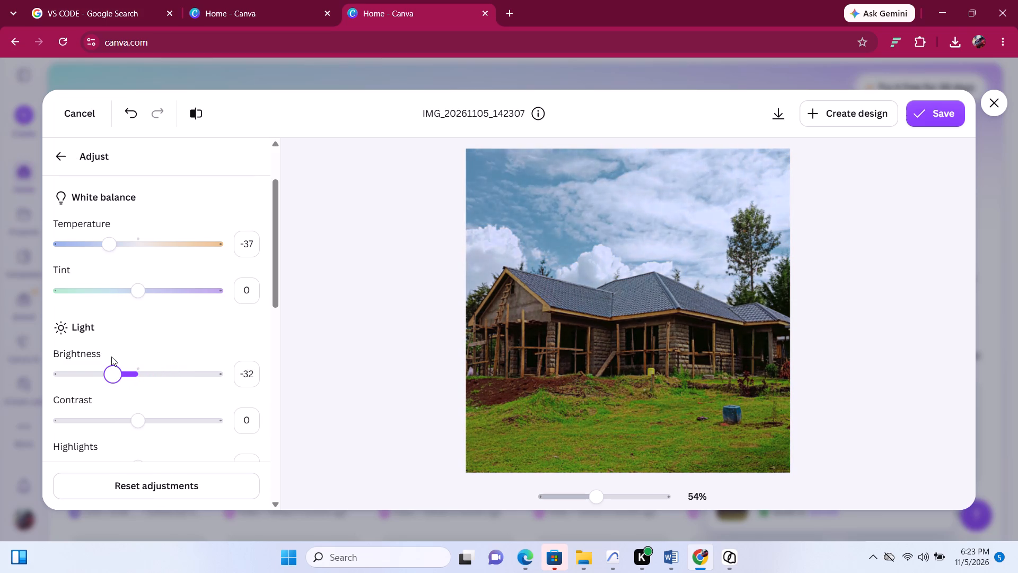
pyautogui.moveTo(111, 357); pyautogui.dragTo(112, 360)
pyautogui.moveTo(112, 360); pyautogui.dragTo(127, 367)
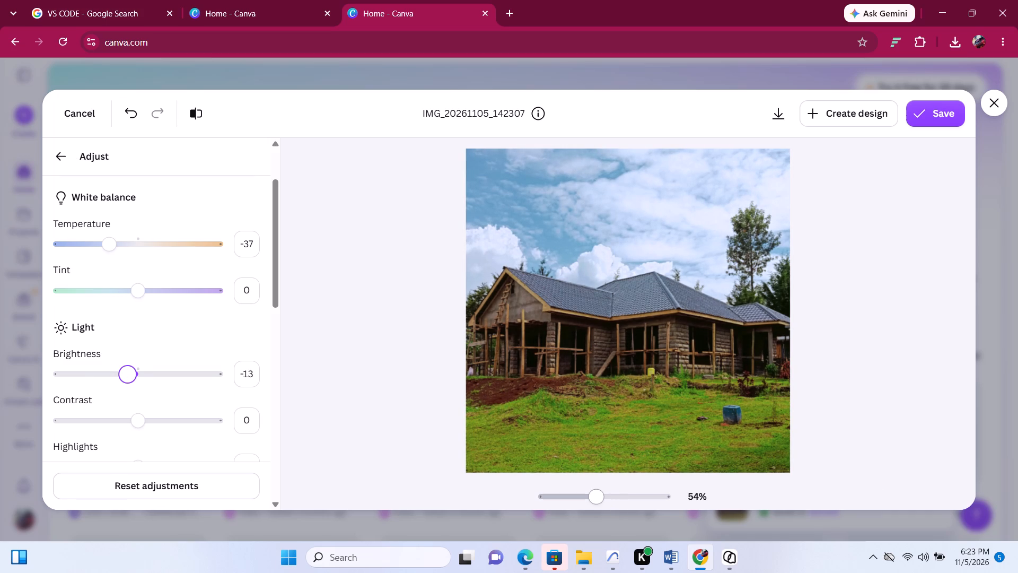
# Download the adjusted IMG_20261105_142307 house photo after checking its detail up close.
pyautogui.moveTo(600, 495); pyautogui.dragTo(633, 503)
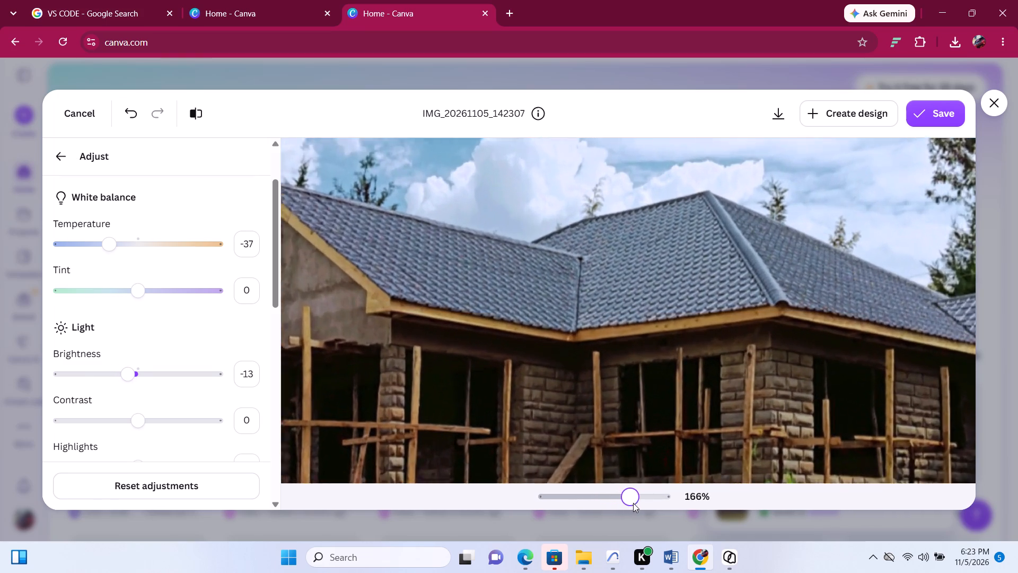
pyautogui.moveTo(633, 503); pyautogui.dragTo(650, 502)
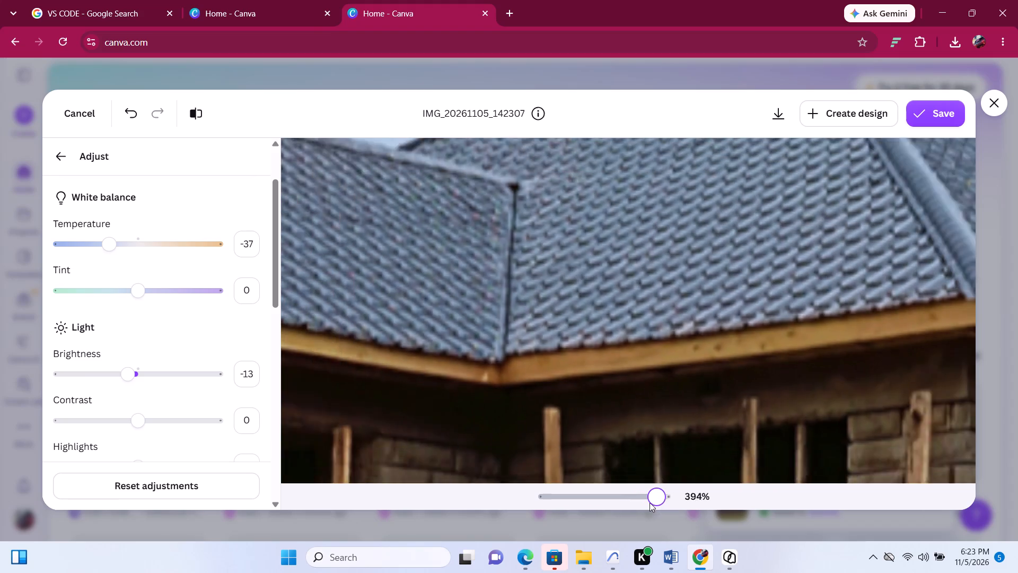
pyautogui.moveTo(650, 502); pyautogui.dragTo(610, 493)
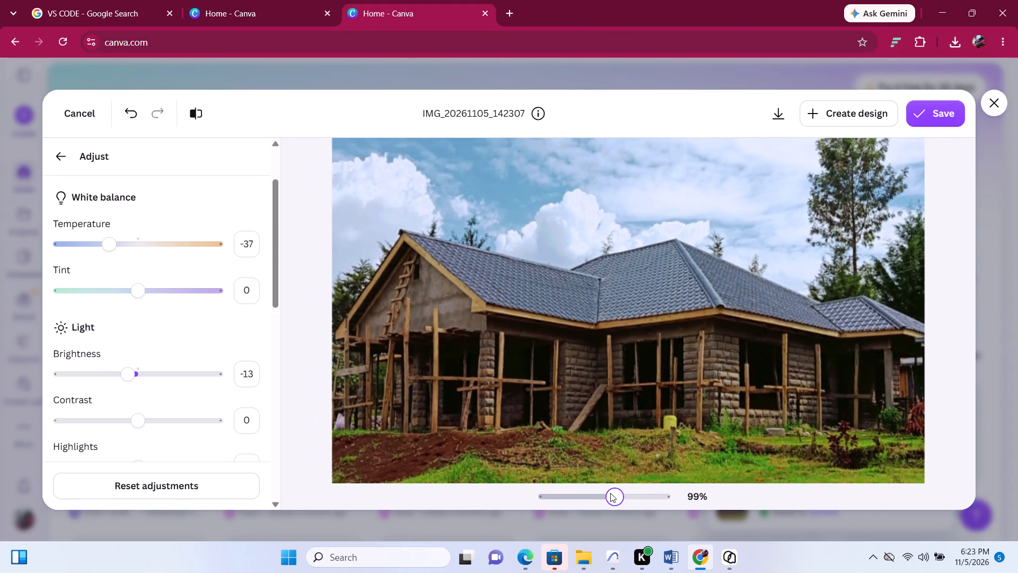
pyautogui.moveTo(610, 493); pyautogui.dragTo(552, 487)
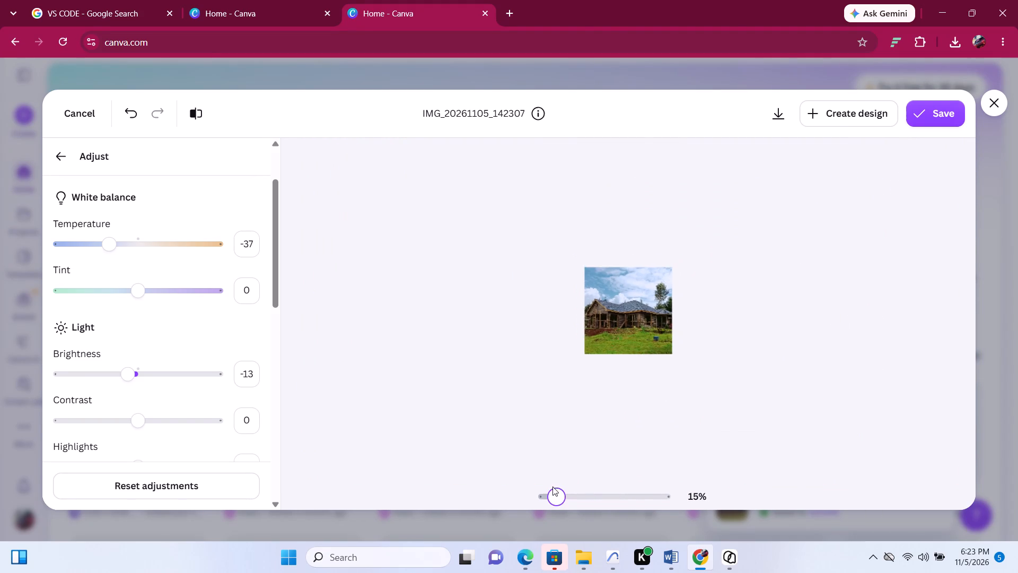
pyautogui.moveTo(552, 487); pyautogui.dragTo(600, 504)
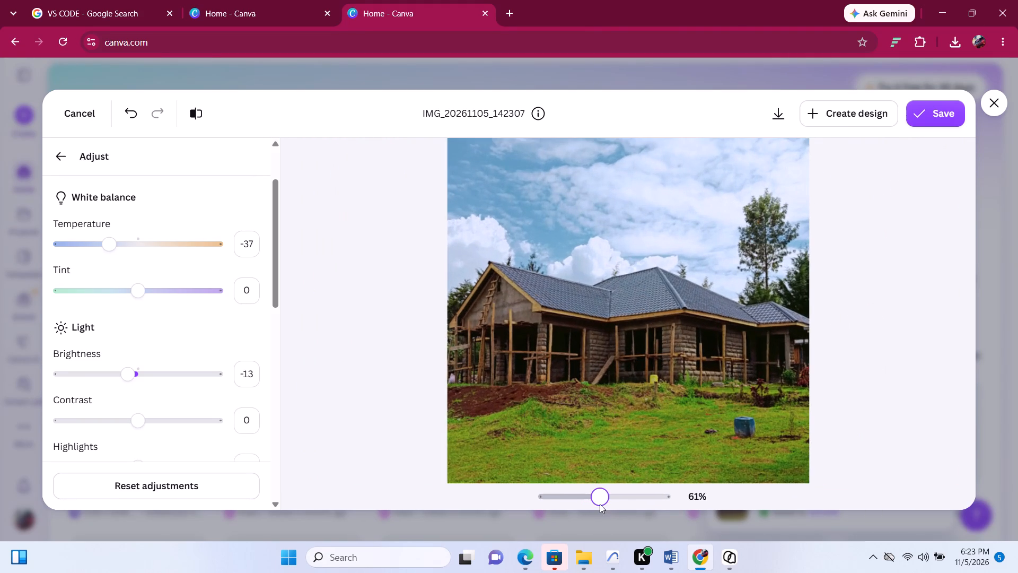
pyautogui.moveTo(600, 504); pyautogui.dragTo(604, 504)
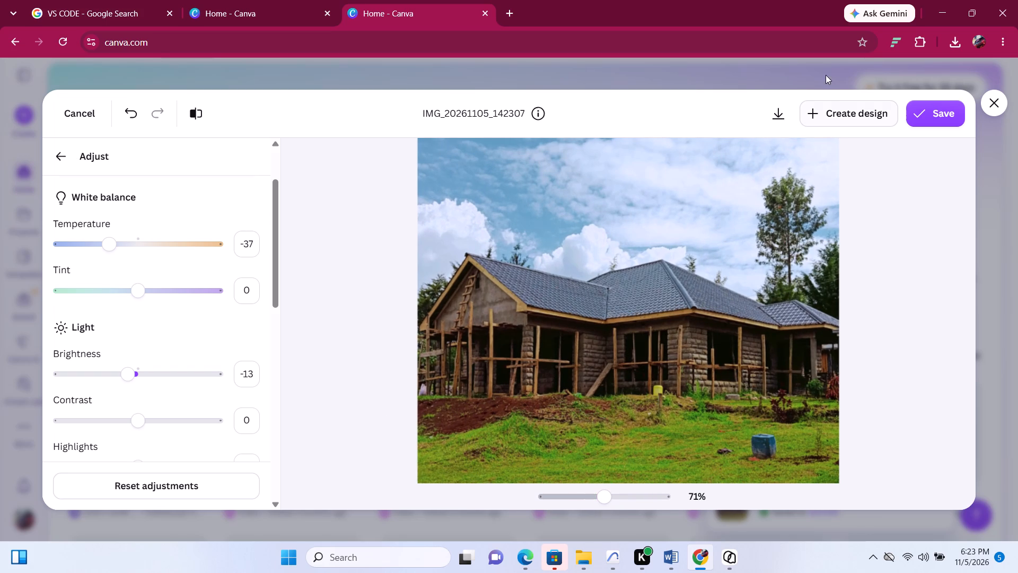
pyautogui.click(783, 114)
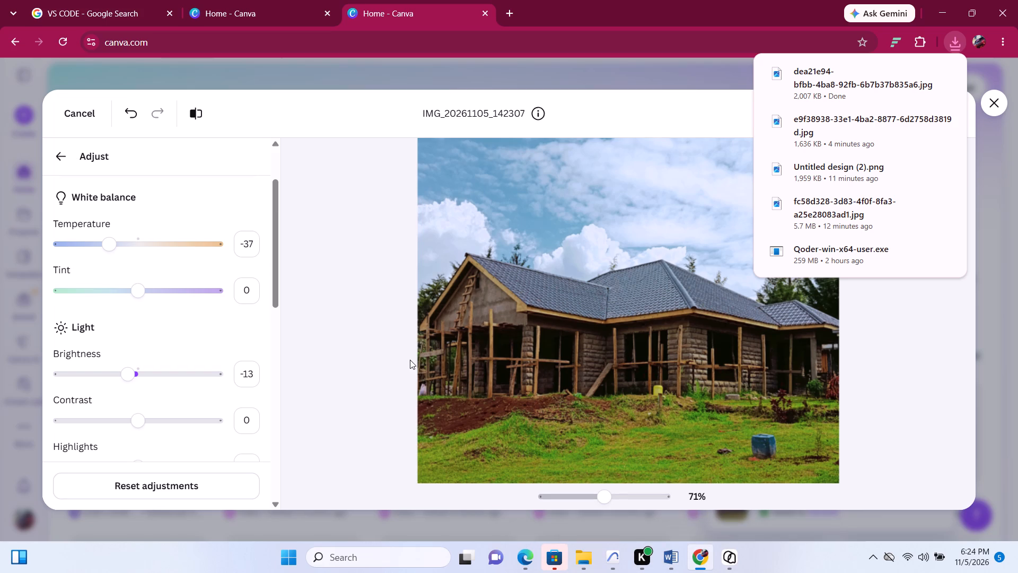
pyautogui.click(598, 320)
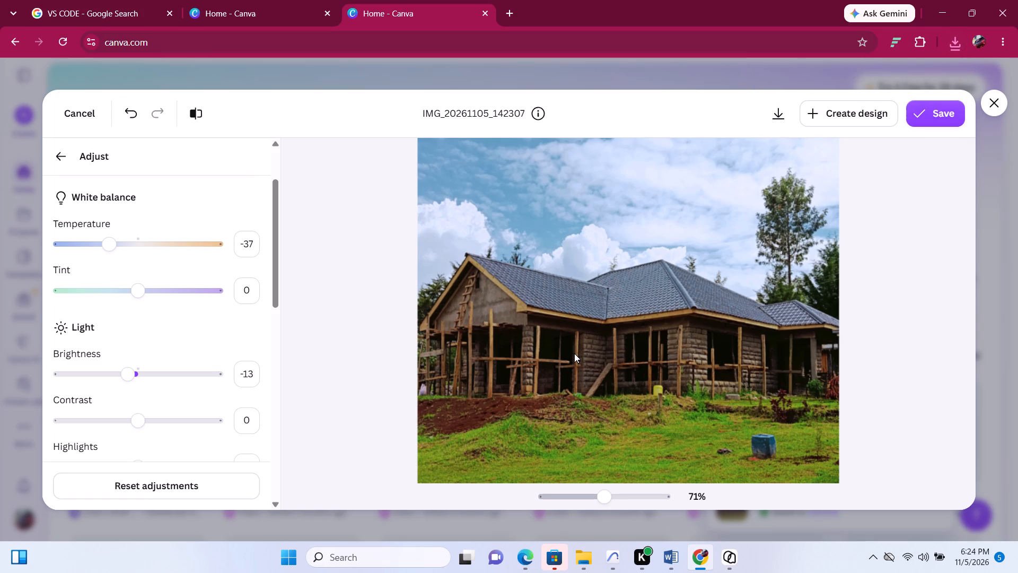
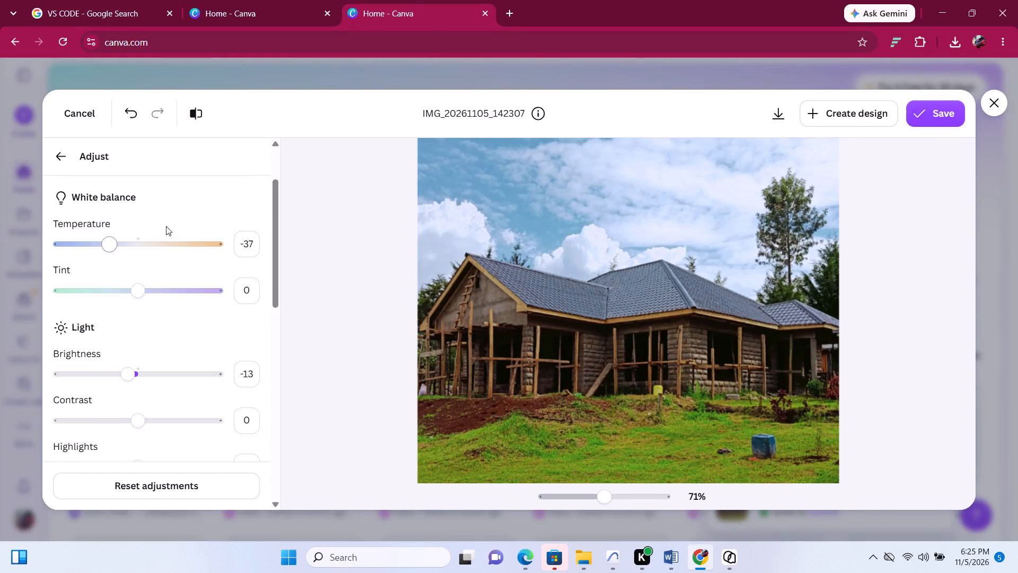
# Brighten the house photo slightly by setting its brightness adjustment to 8.
pyautogui.scroll(2, 141, 224)
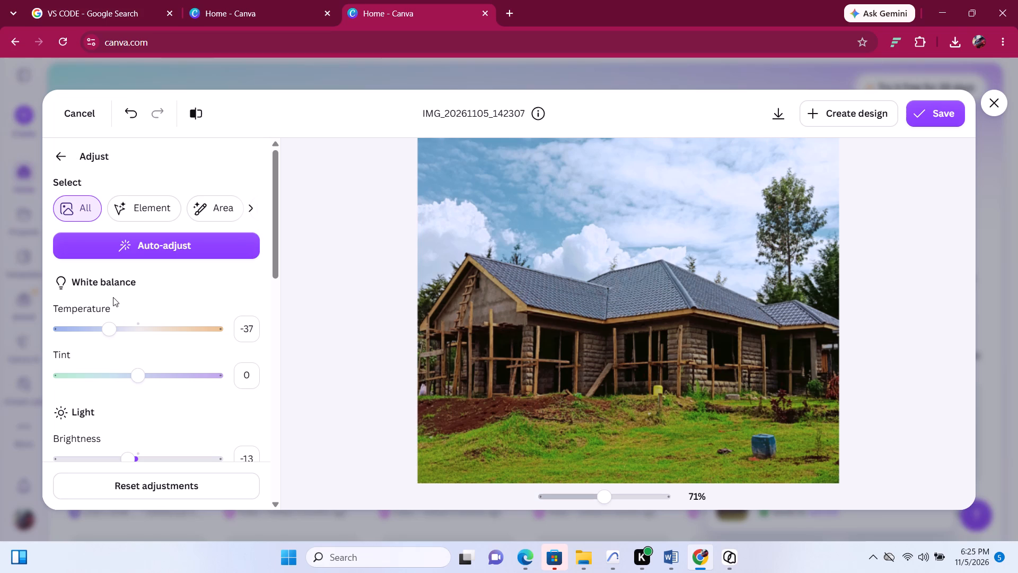
pyautogui.scroll(2, 112, 297)
pyautogui.scroll(-4, 94, 370)
pyautogui.scroll(1, 125, 366)
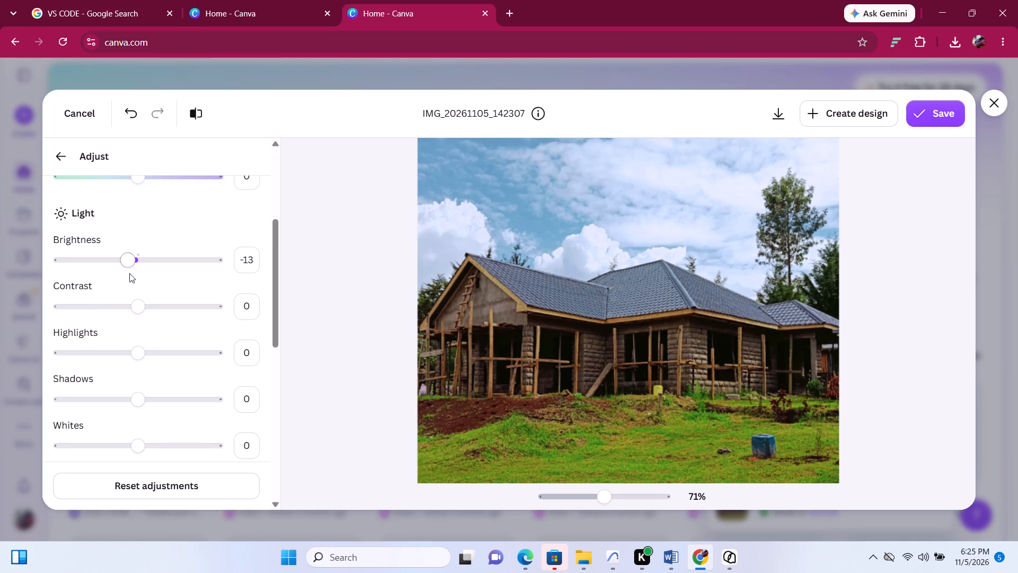
pyautogui.moveTo(133, 267); pyautogui.dragTo(141, 268)
pyautogui.moveTo(141, 268); pyautogui.dragTo(150, 267)
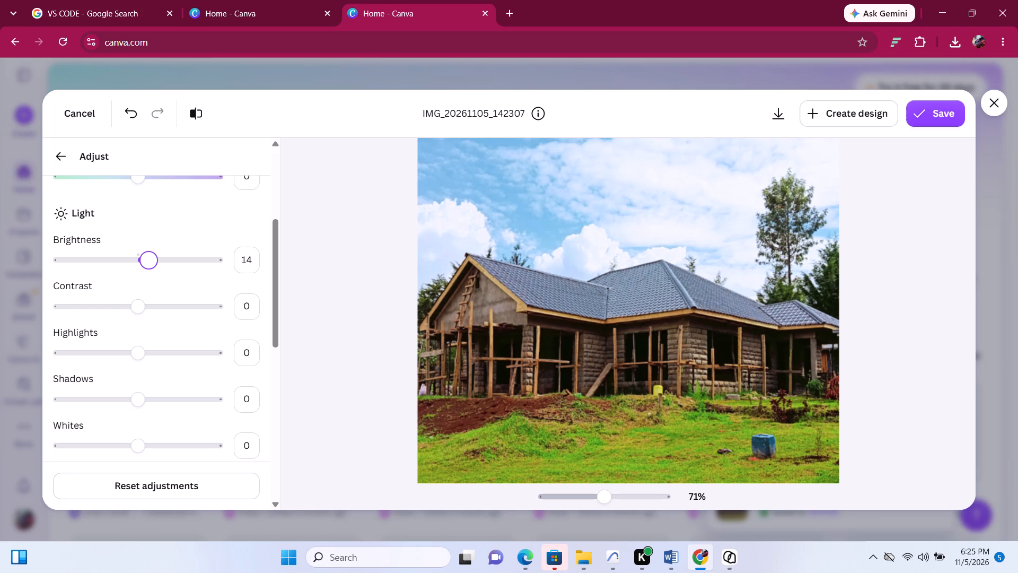
pyautogui.moveTo(150, 267); pyautogui.dragTo(144, 266)
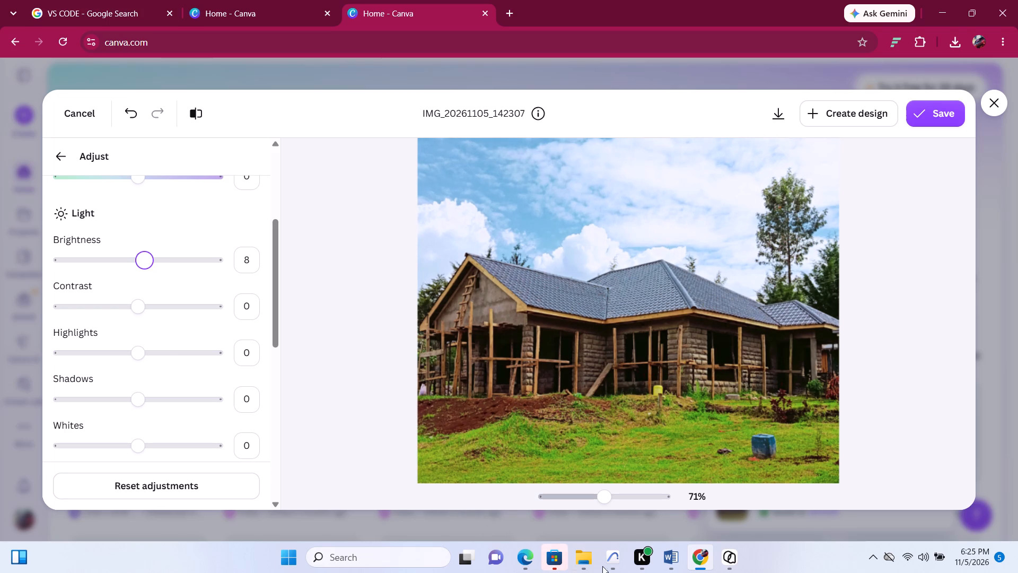
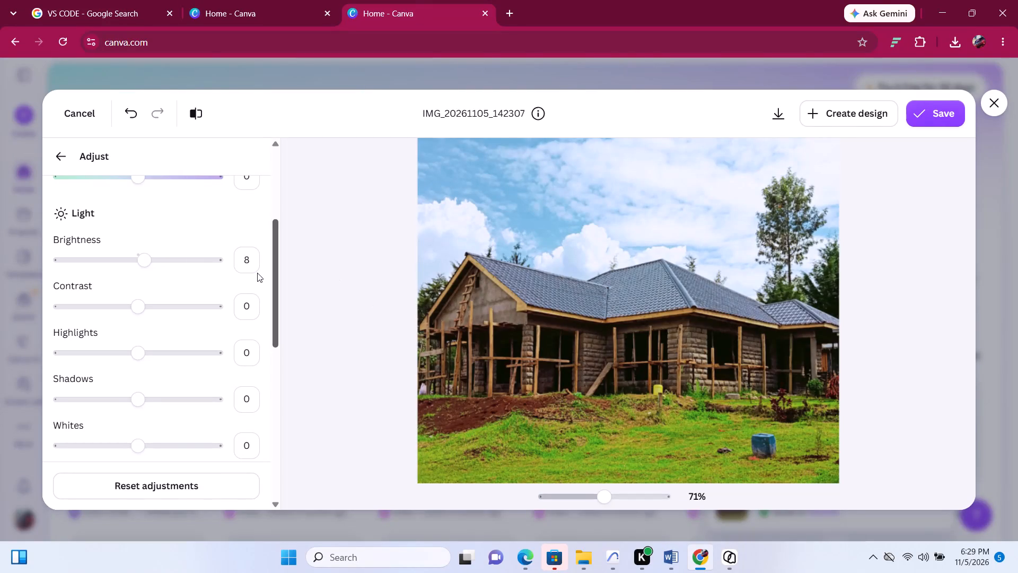
# Set the house photo's contrast adjustment to 12.
pyautogui.click(141, 315)
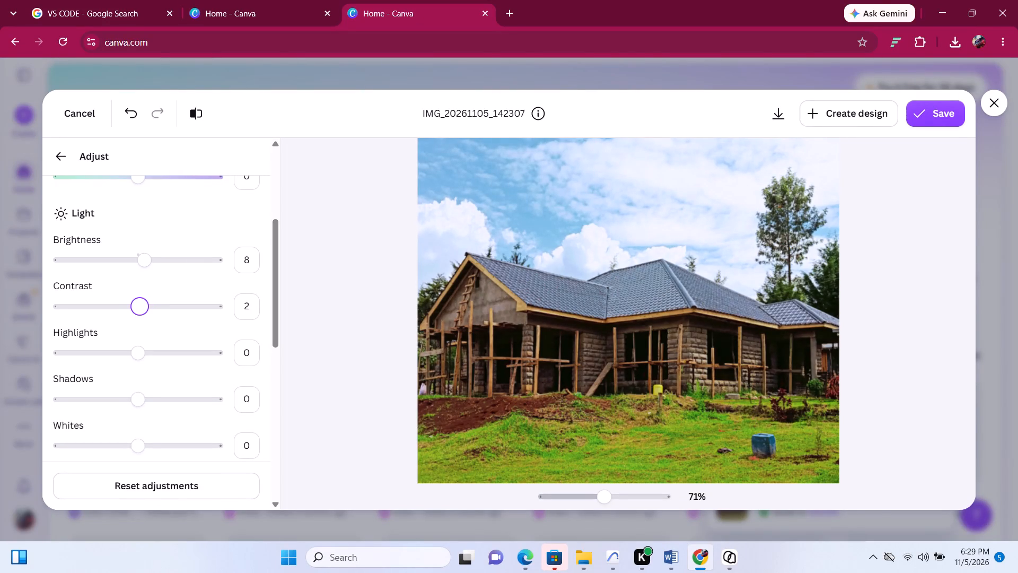
pyautogui.click(240, 303)
pyautogui.press('1')
pyautogui.press('2')
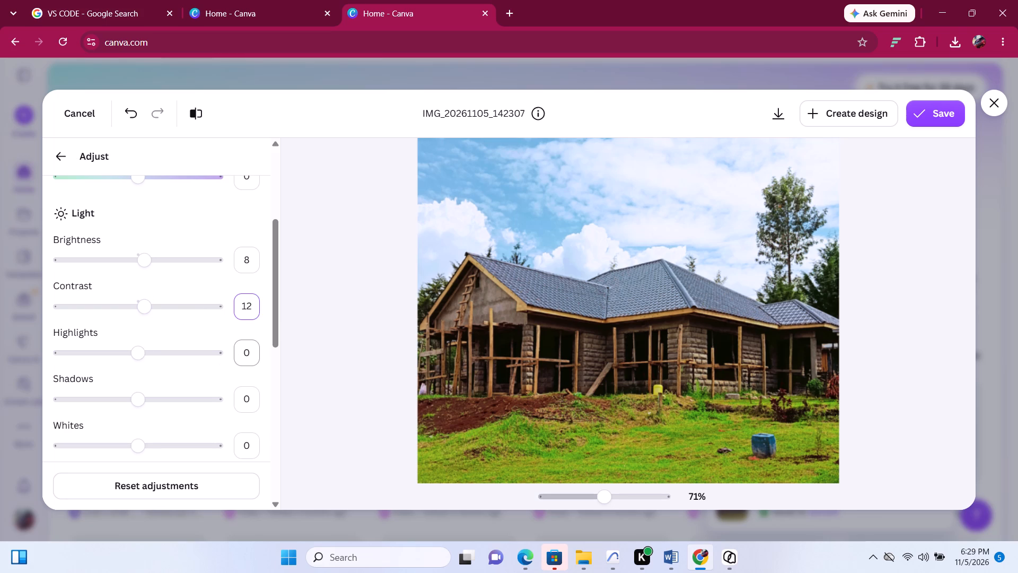
# Set the house photo's highlights adjustment to -15.
pyautogui.click(245, 351)
pyautogui.write('-2')
pyautogui.press('BackSpace')
pyautogui.write('15')
pyautogui.press('BackSpace')
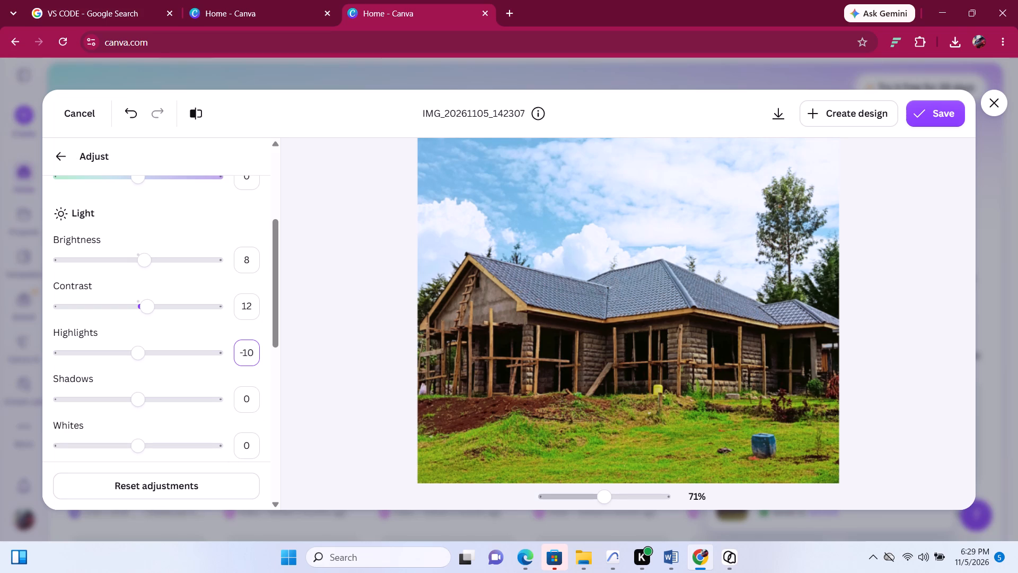
pyautogui.click(252, 350)
pyautogui.press('BackSpace')
pyautogui.press('5')
# Set the house photo's shadows adjustment to 15.
pyautogui.press('=')
pyautogui.press('=')
pyautogui.press('=')
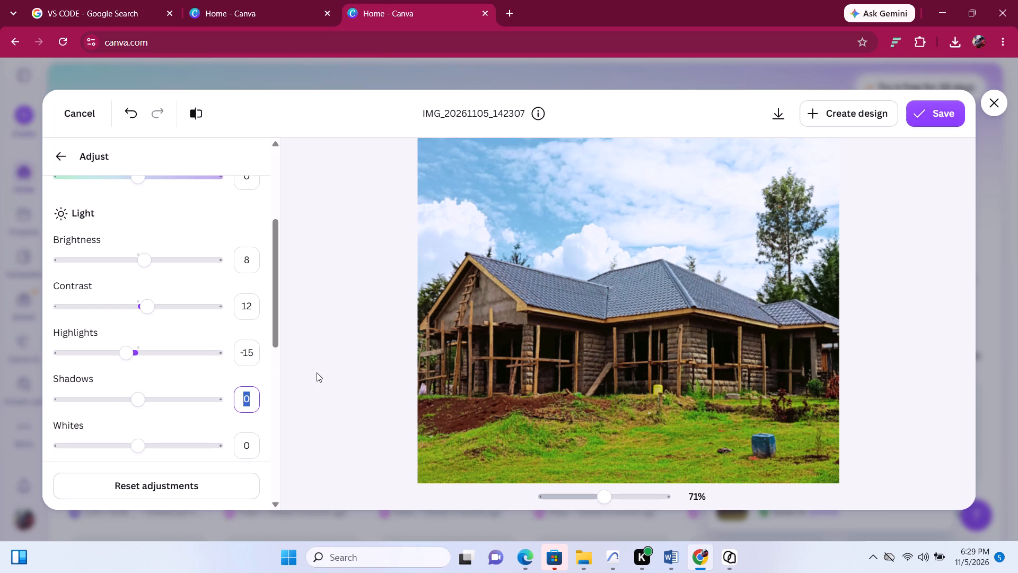
pyautogui.write('15')
# Set the house photo's clarity to 10 in the texture adjustments.
pyautogui.scroll(-2, 230, 466)
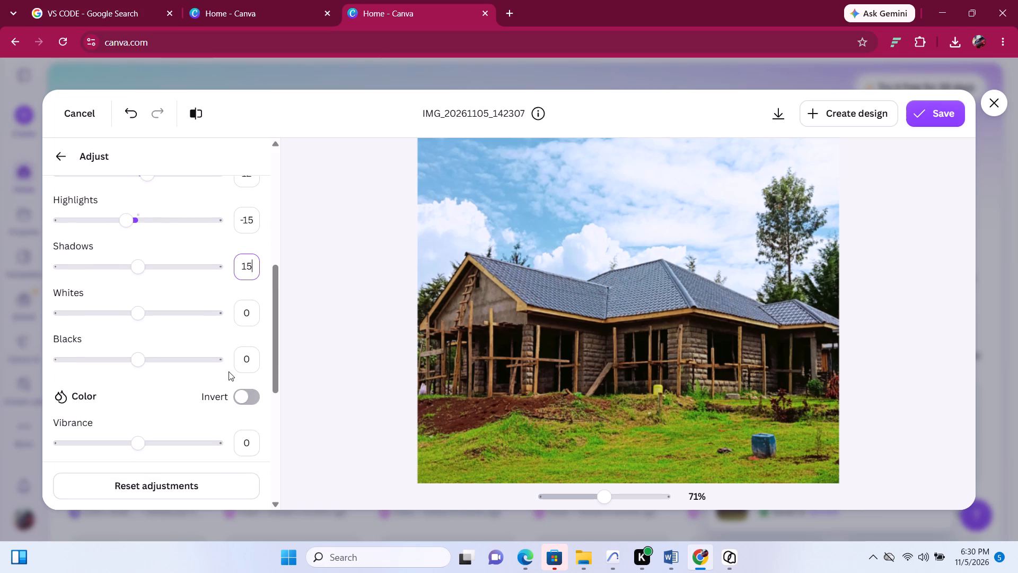
pyautogui.scroll(-4, 228, 371)
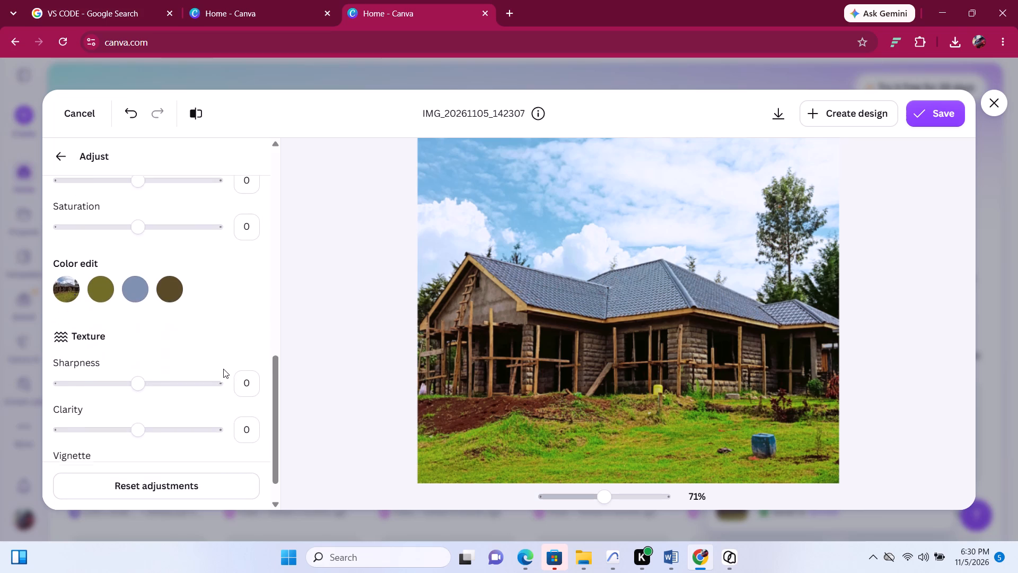
pyautogui.scroll(-2, 223, 369)
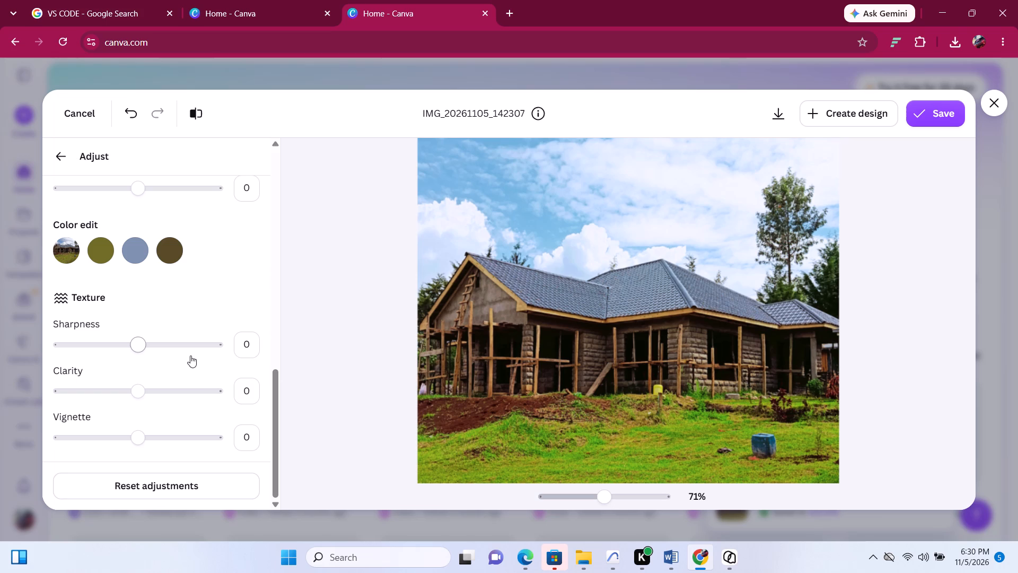
pyautogui.scroll(-1, 190, 355)
pyautogui.click(243, 391)
pyautogui.press('1')
pyautogui.press('0')
# Set the house photo's sharpness to 15 in the texture adjustments.
pyautogui.click(243, 348)
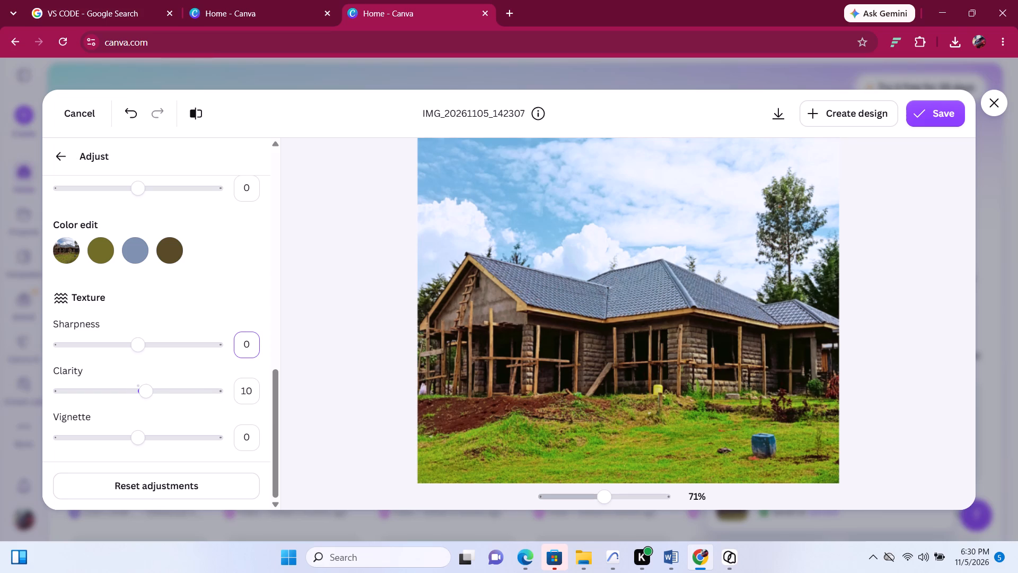
pyautogui.write('15')
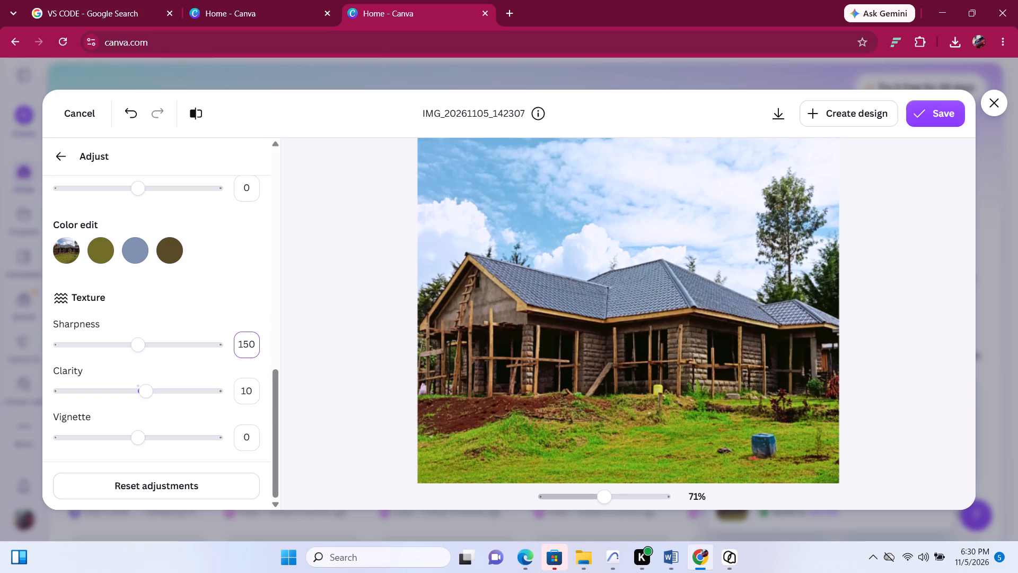
pyautogui.click(261, 347)
pyautogui.click(246, 345)
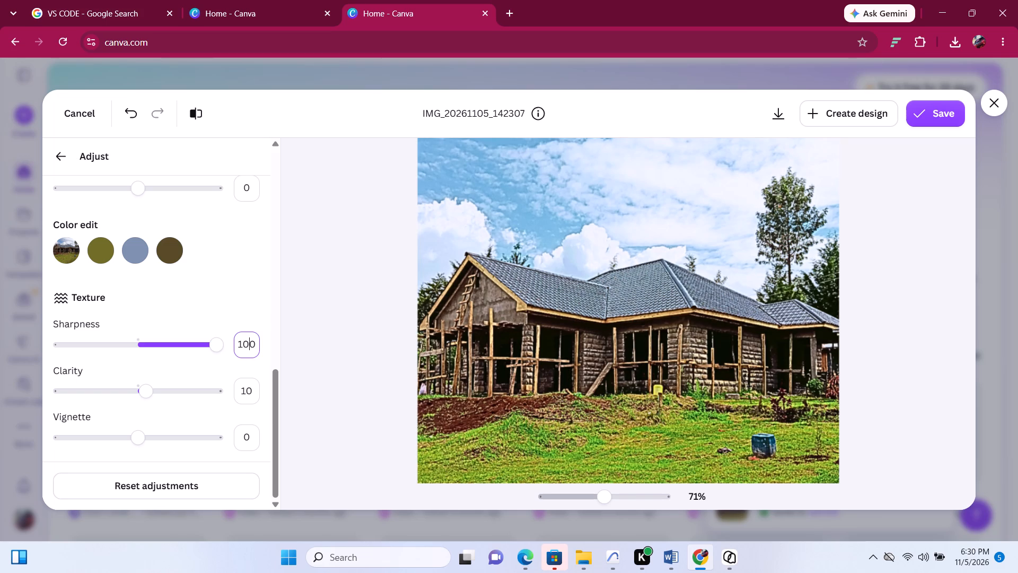
pyautogui.press('1')
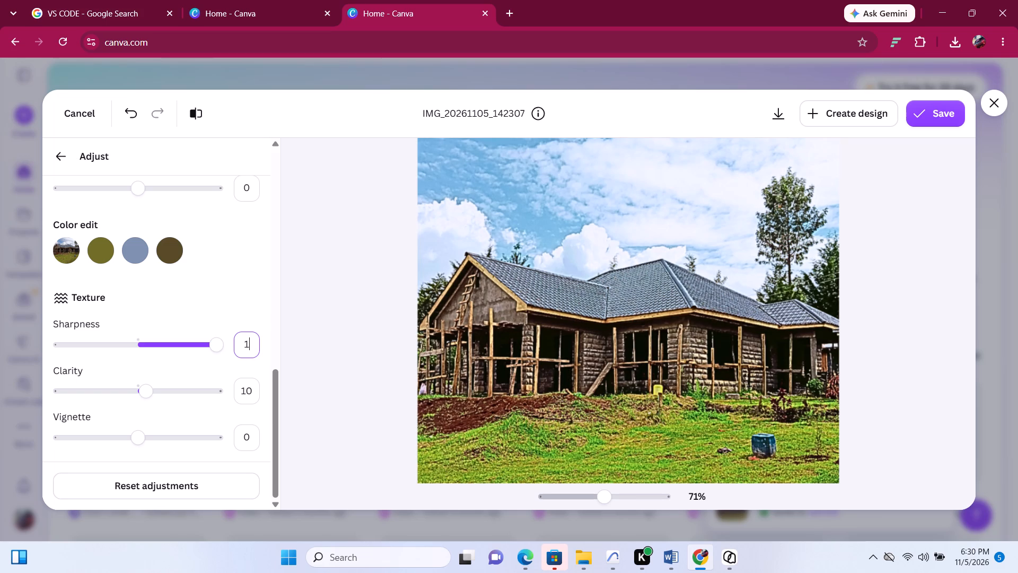
pyautogui.press('5')
pyautogui.click(251, 345)
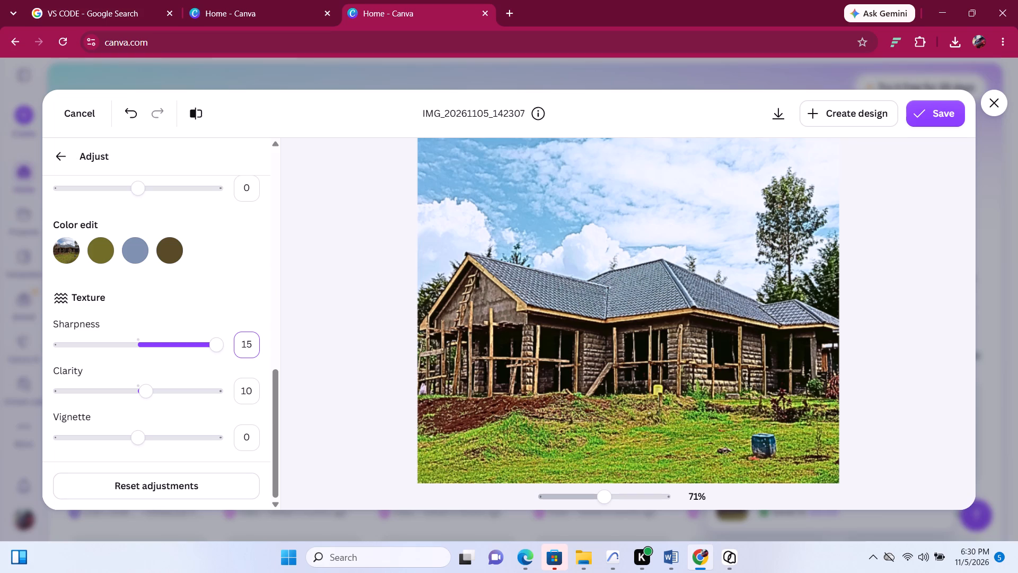
pyautogui.click(247, 347)
pyautogui.click(246, 347)
pyautogui.moveTo(214, 350); pyautogui.dragTo(198, 350)
pyautogui.moveTo(199, 350); pyautogui.dragTo(147, 348)
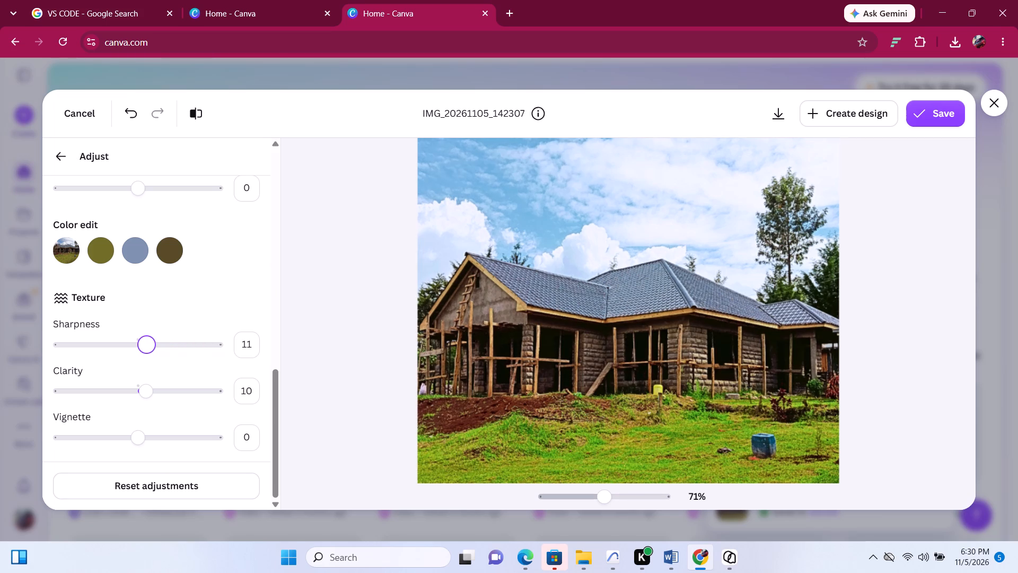
pyautogui.moveTo(147, 348); pyautogui.dragTo(150, 349)
pyautogui.moveTo(150, 349); pyautogui.dragTo(156, 348)
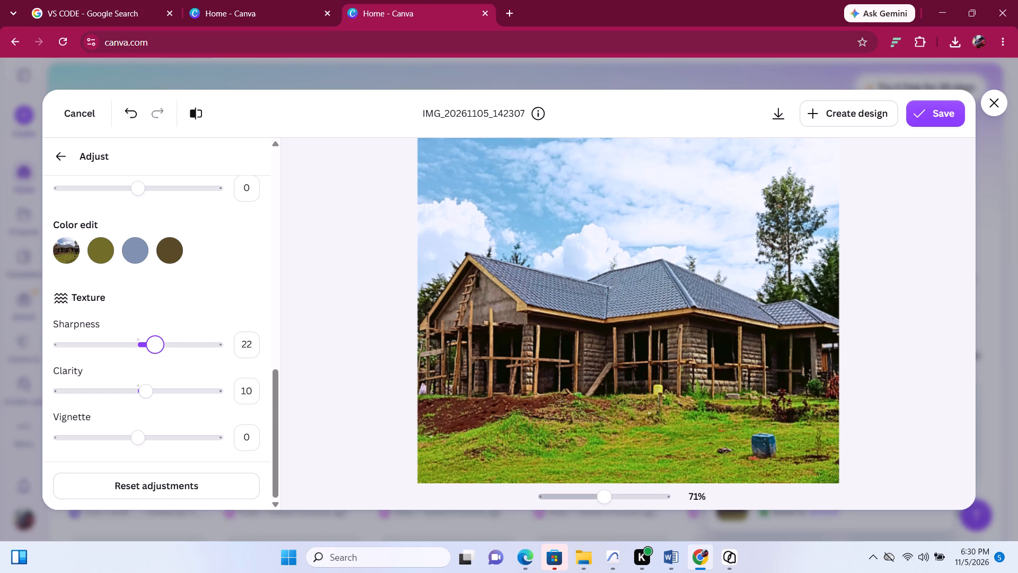
pyautogui.moveTo(156, 348); pyautogui.dragTo(152, 348)
pyautogui.moveTo(152, 348); pyautogui.dragTo(151, 348)
pyautogui.moveTo(151, 348); pyautogui.dragTo(150, 348)
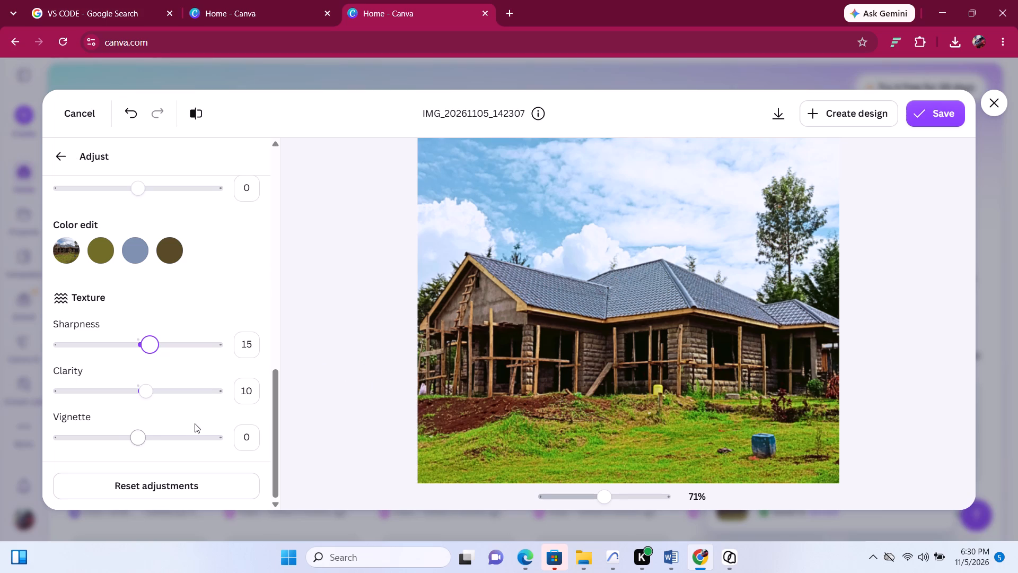
# Check the adjusted house photo over its full height and download it.
pyautogui.scroll(-3, 690, 387)
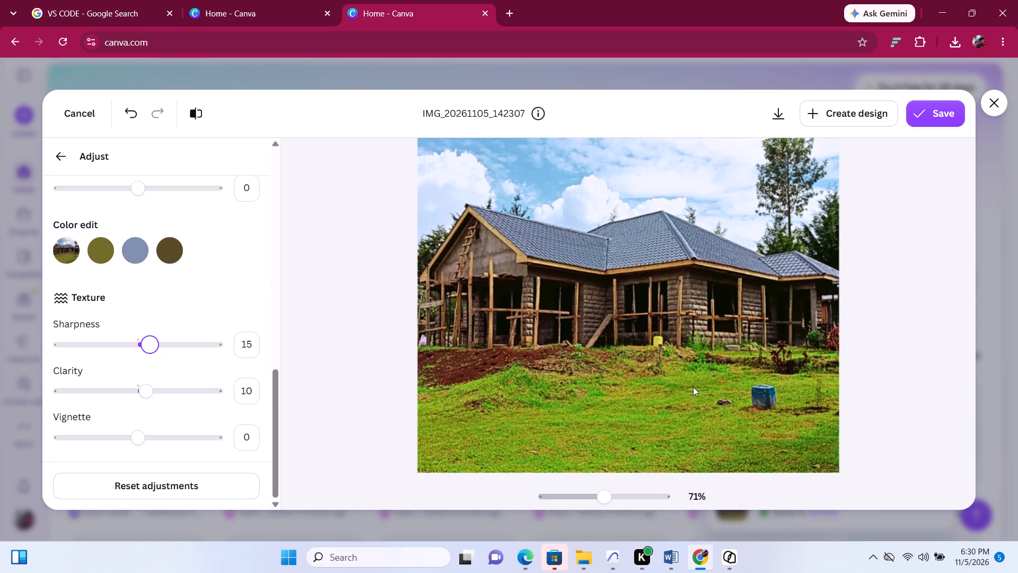
pyautogui.scroll(2, 695, 387)
pyautogui.scroll(-3, 695, 385)
pyautogui.click(772, 117)
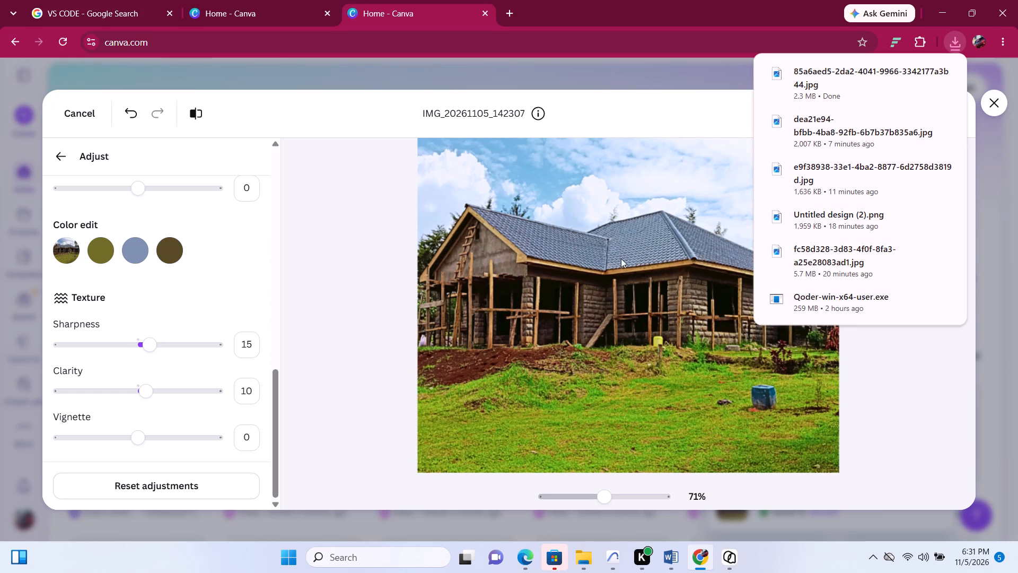
pyautogui.scroll(-4, 555, 277)
# Leave the photo editor and the untitled 1155 × 2048 px design, returning to the Canva home page.
pyautogui.click(16, 34)
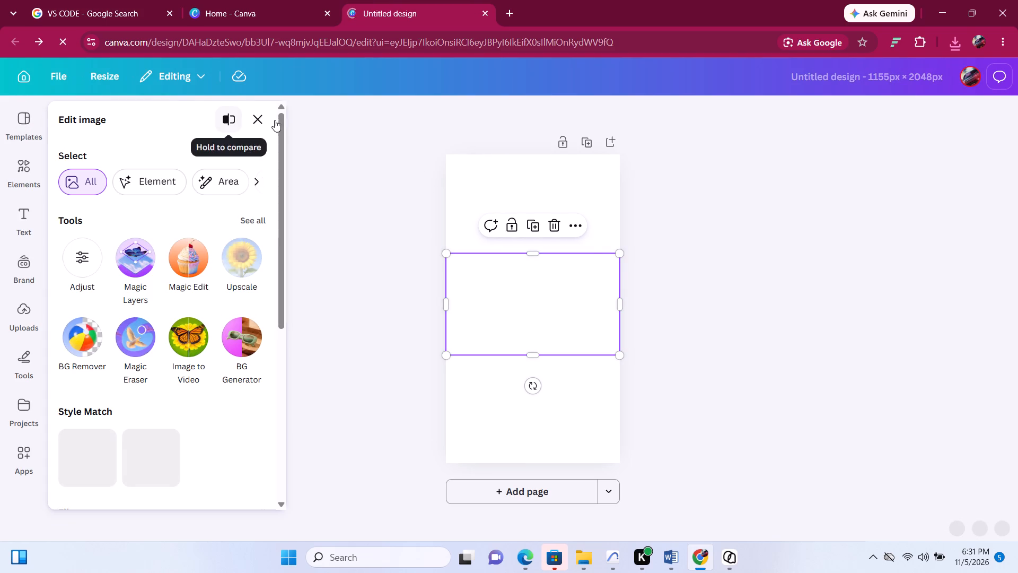
pyautogui.click(338, 113)
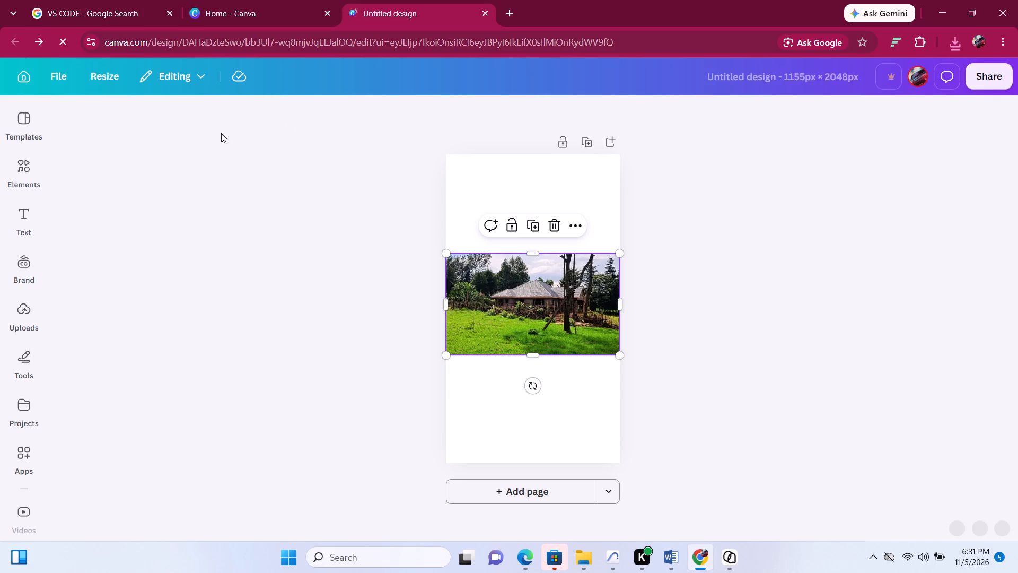
pyautogui.click(30, 76)
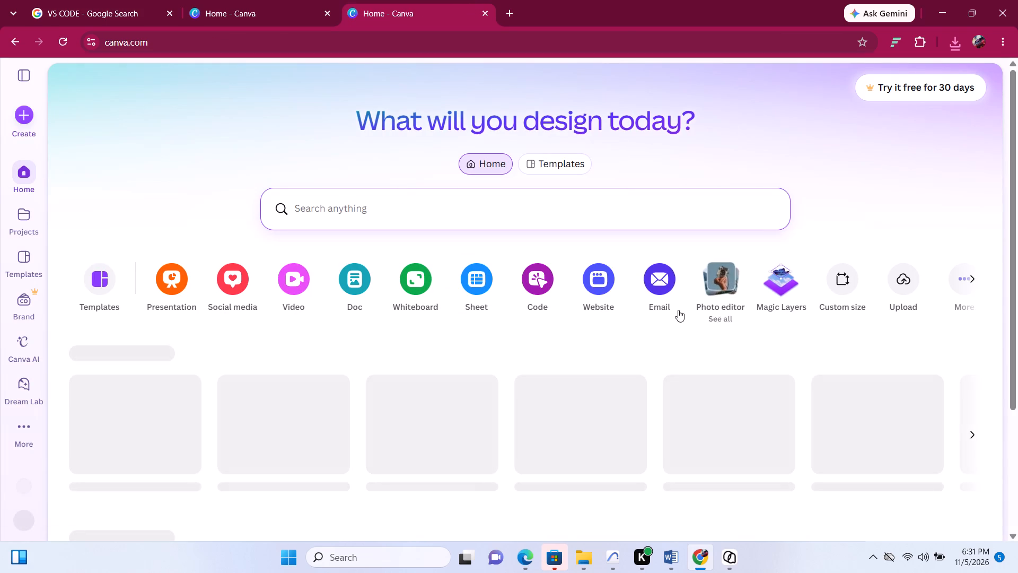
# Upload IMG_20261105_142926 from the Cheborgei folder into the photo editor.
pyautogui.click(706, 296)
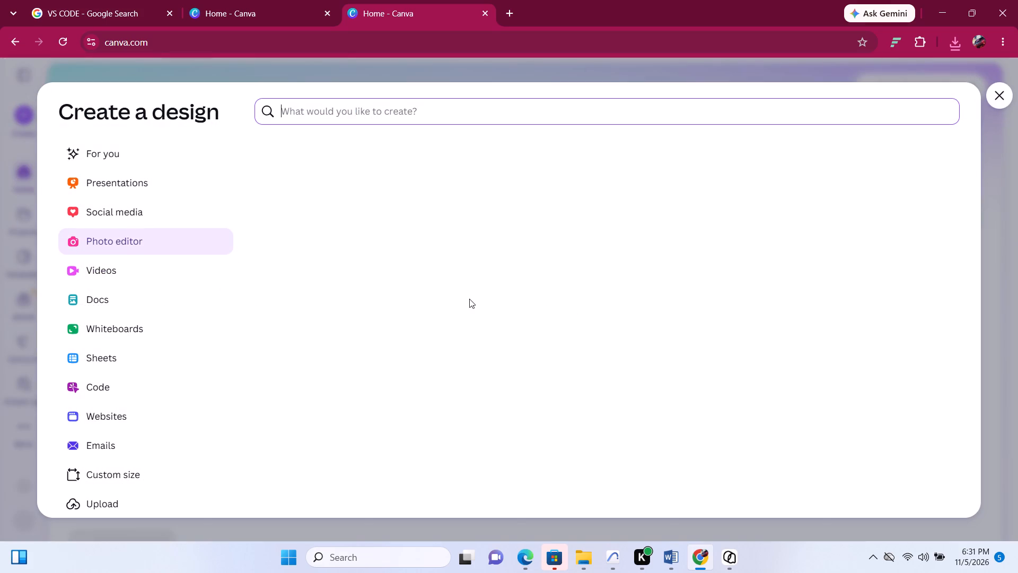
pyautogui.scroll(-3, 477, 302)
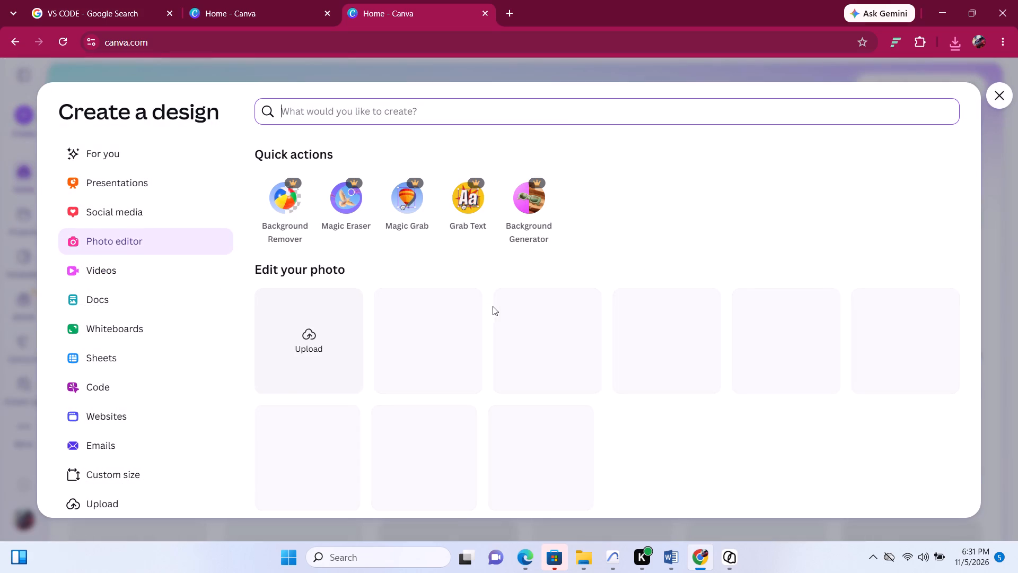
pyautogui.click(324, 304)
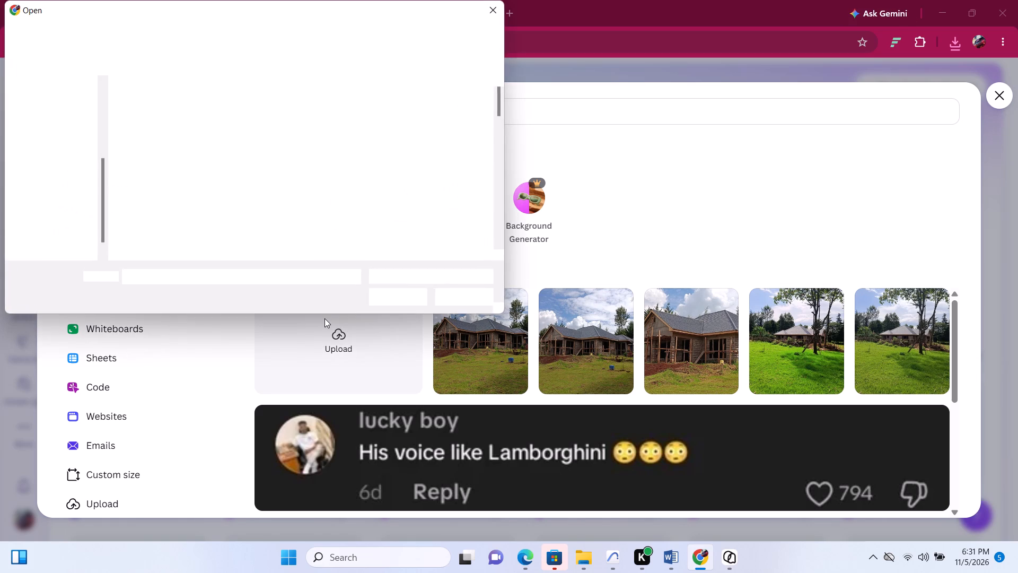
pyautogui.scroll(-5, 353, 223)
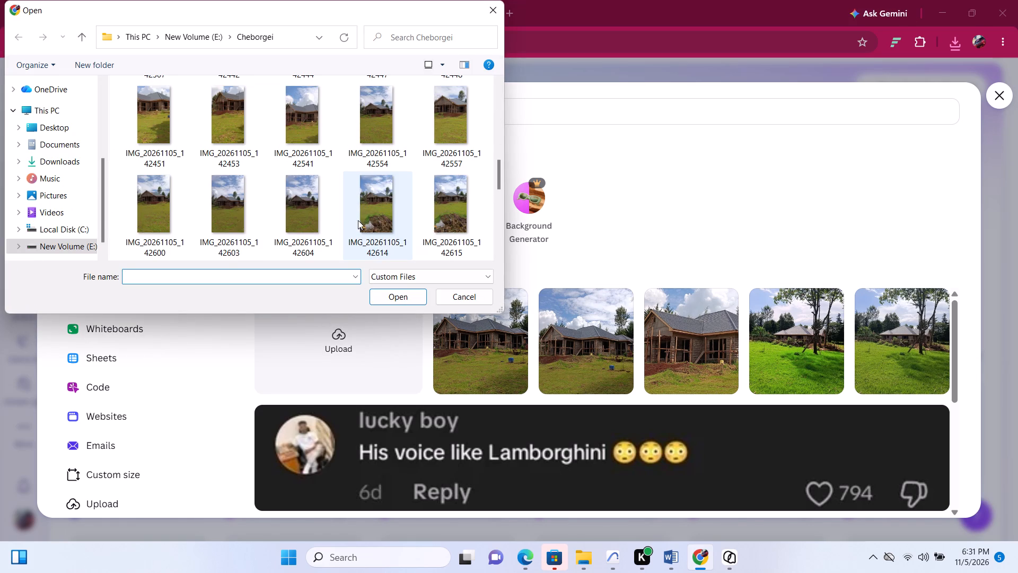
pyautogui.scroll(-5, 358, 220)
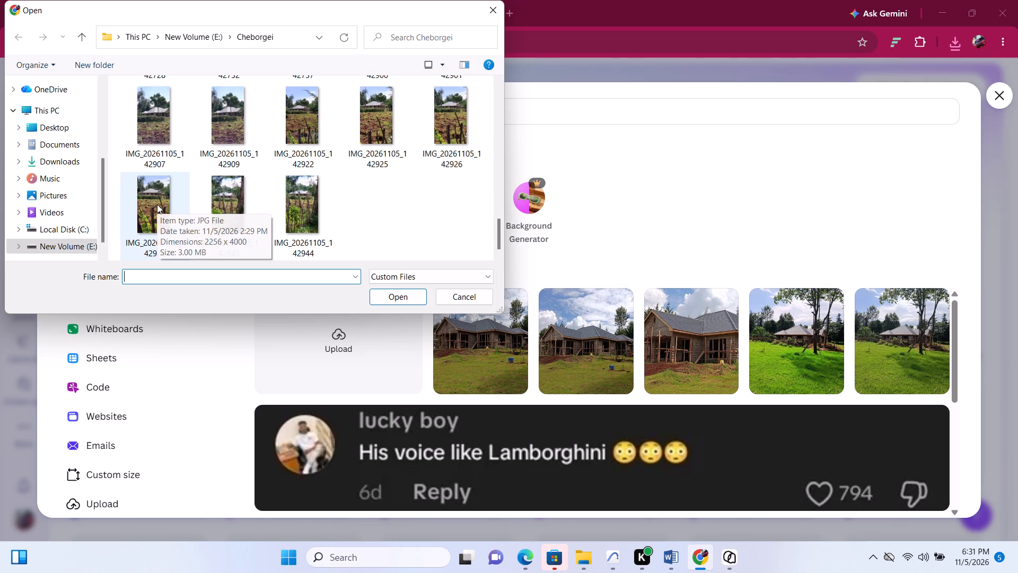
pyautogui.click(431, 124)
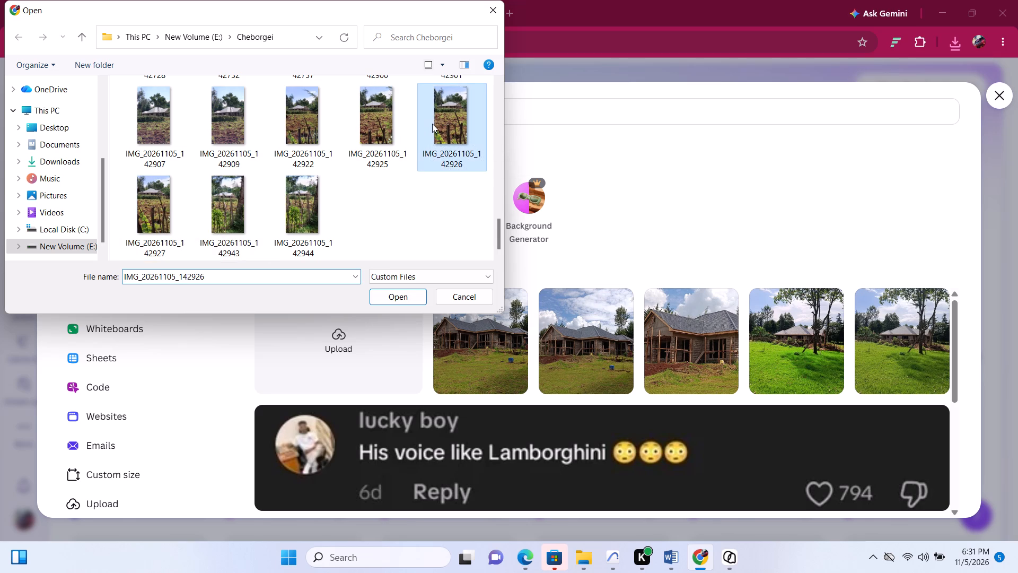
pyautogui.doubleClick(429, 127)
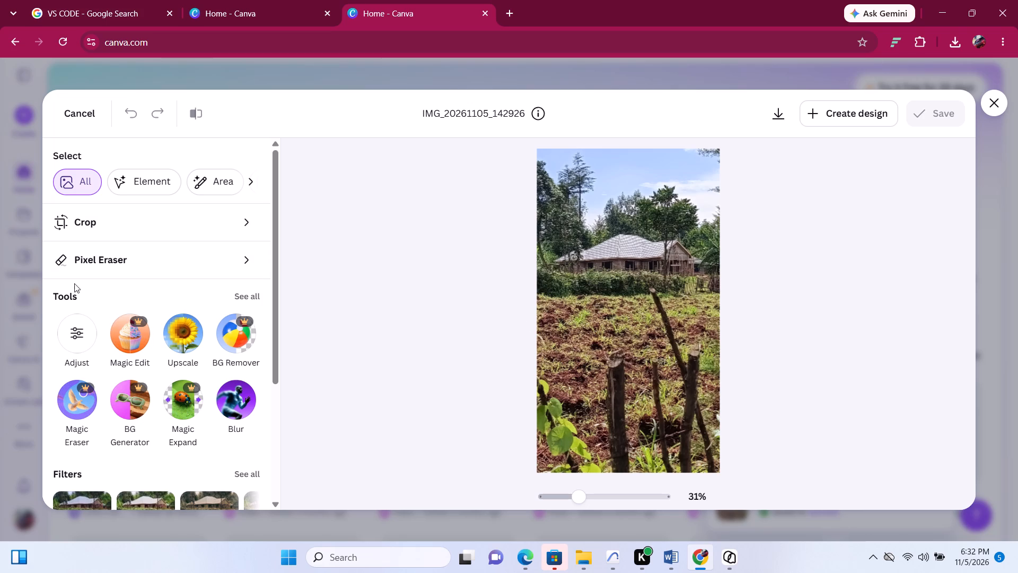
# Try the warm Capri filter on the house photo, apply the Bali filter instead, and return to the editing tools.
pyautogui.scroll(-2, 634, 373)
pyautogui.scroll(2, 626, 350)
pyautogui.scroll(-4, 154, 263)
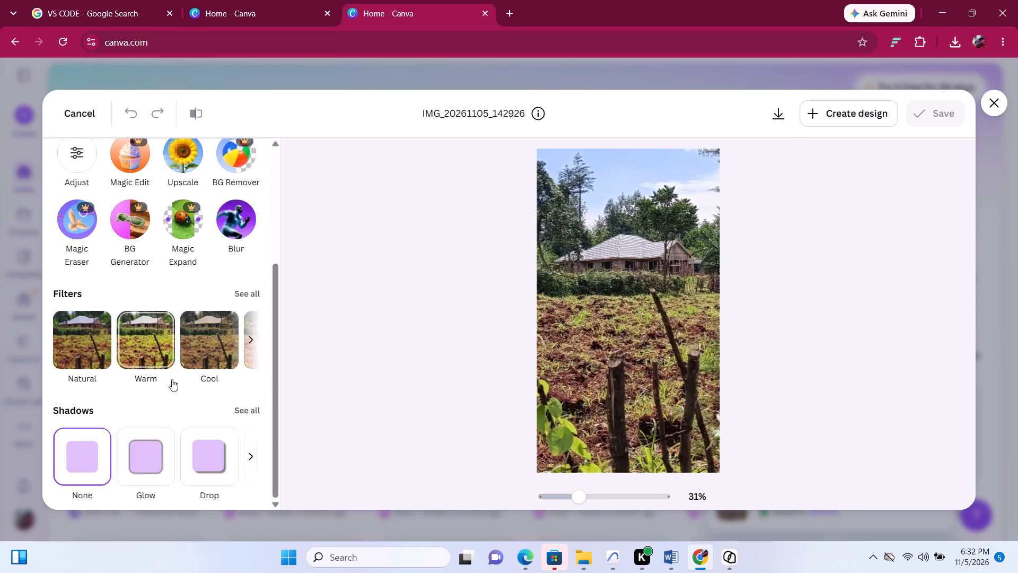
pyautogui.click(256, 292)
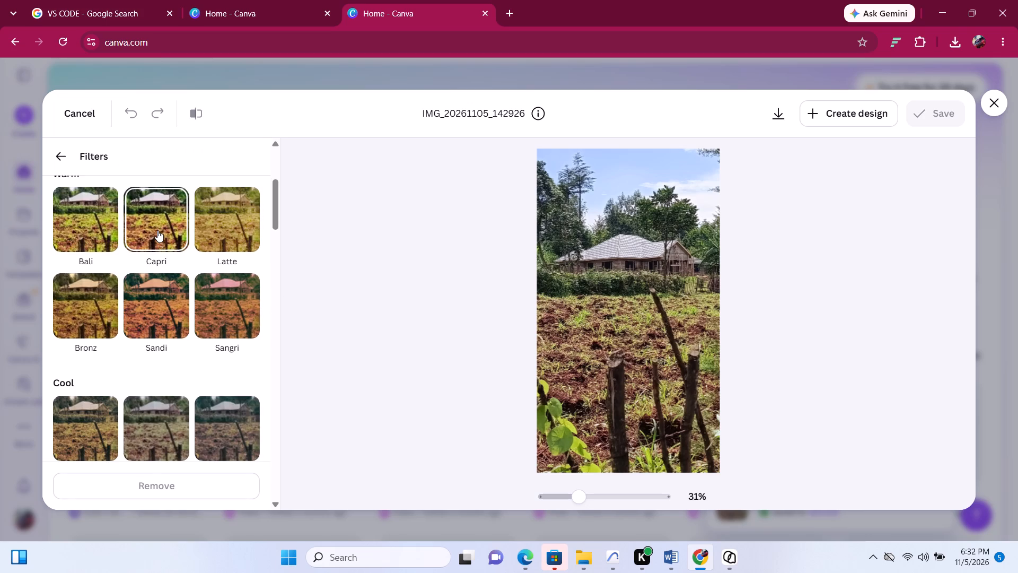
pyautogui.click(157, 230)
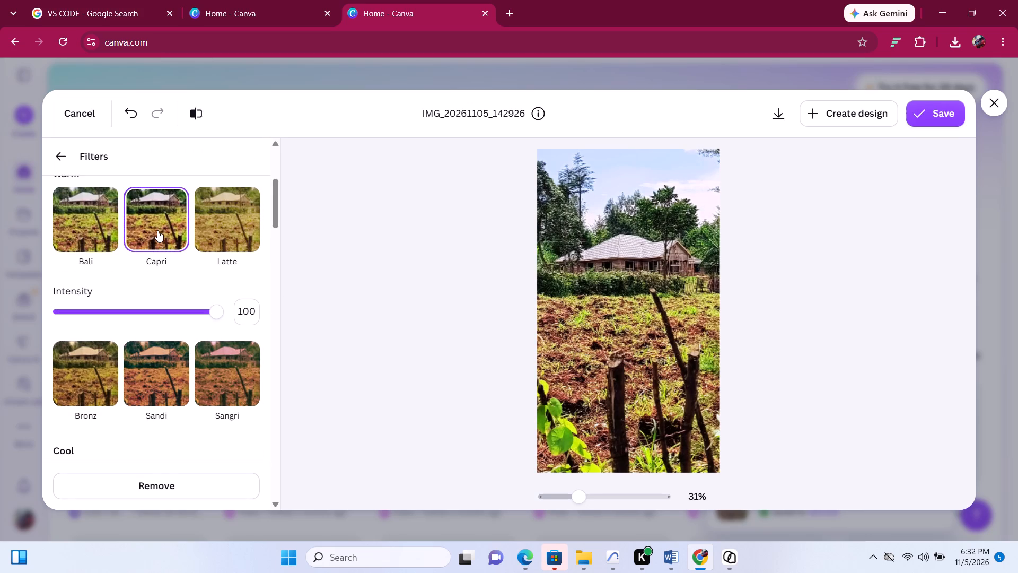
pyautogui.click(99, 232)
pyautogui.scroll(-2, 160, 267)
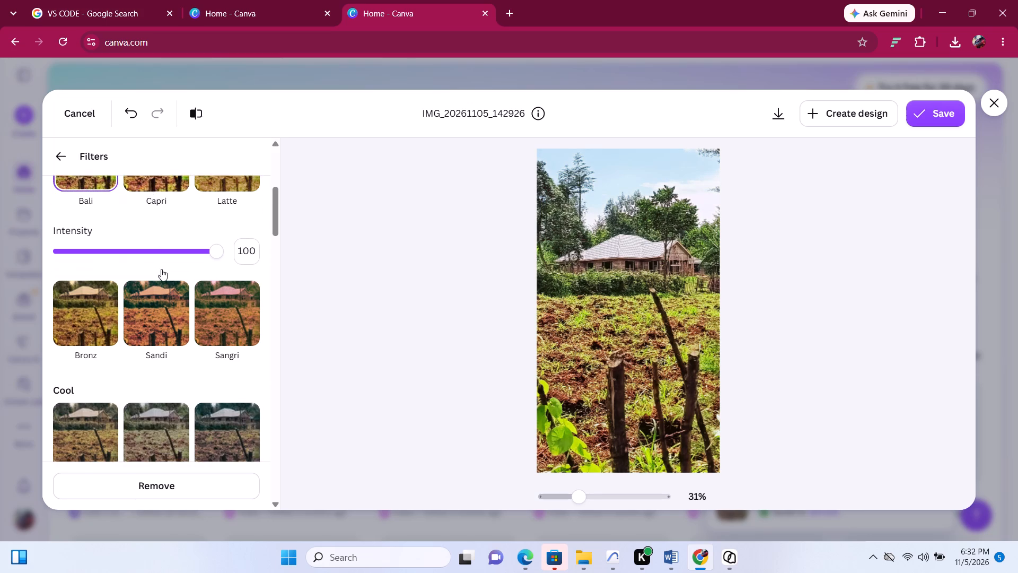
pyautogui.scroll(-2, 161, 269)
pyautogui.scroll(7, 161, 269)
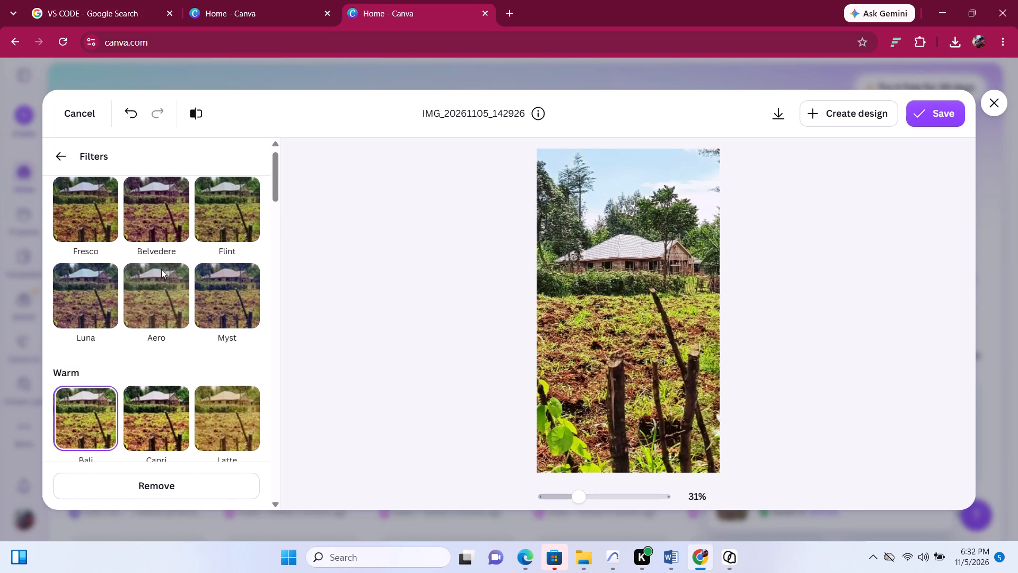
pyautogui.scroll(4, 161, 269)
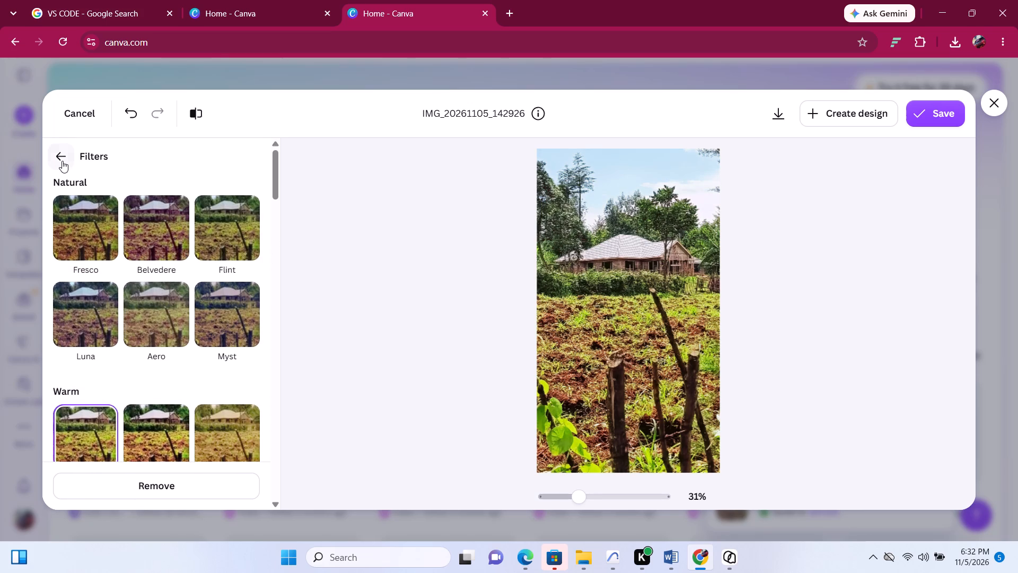
pyautogui.click(62, 160)
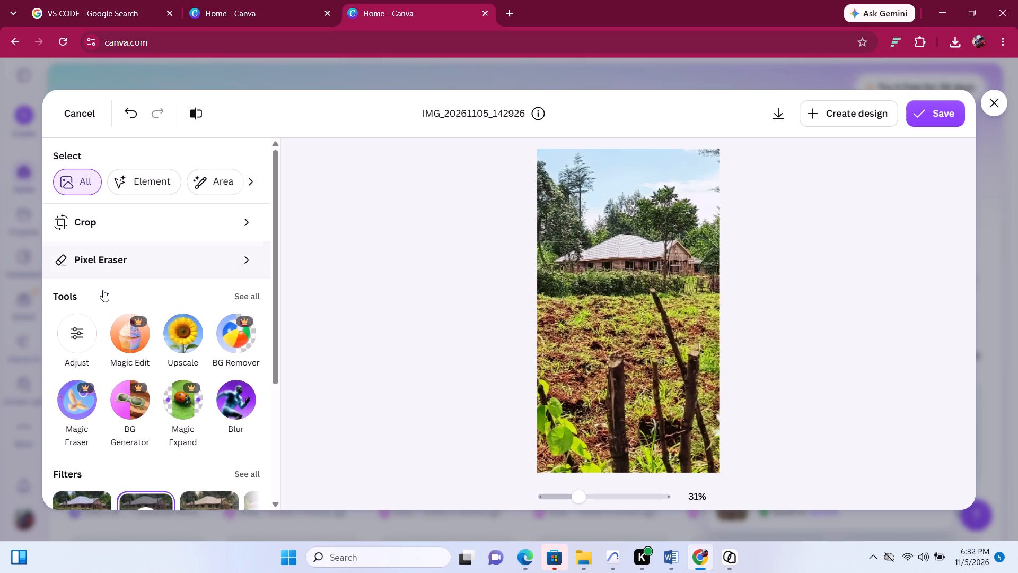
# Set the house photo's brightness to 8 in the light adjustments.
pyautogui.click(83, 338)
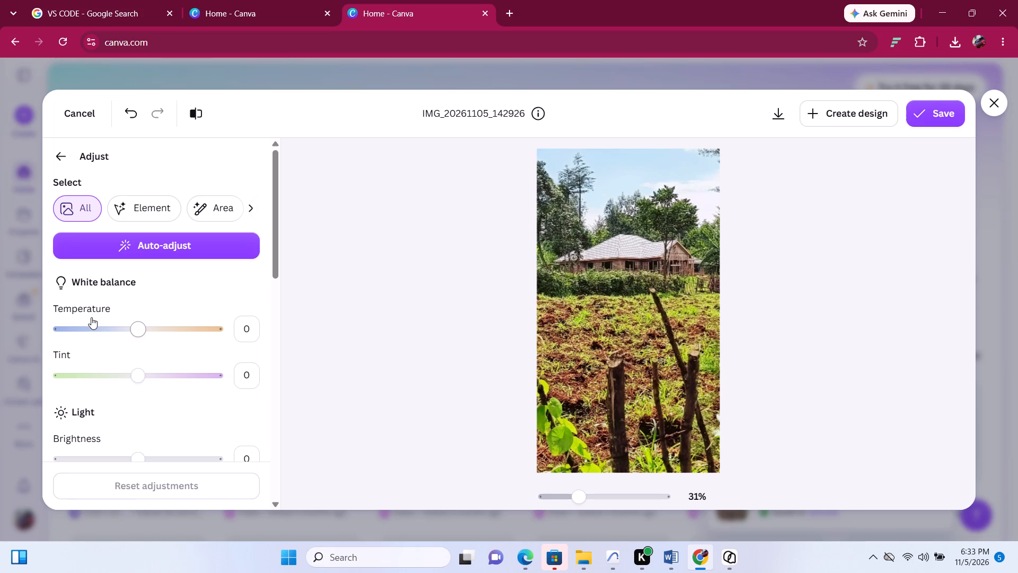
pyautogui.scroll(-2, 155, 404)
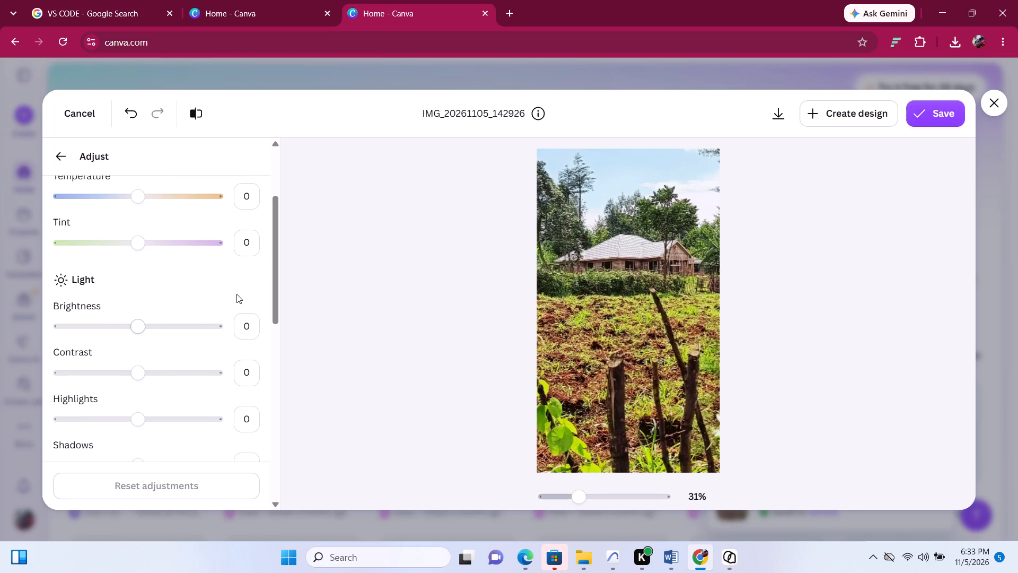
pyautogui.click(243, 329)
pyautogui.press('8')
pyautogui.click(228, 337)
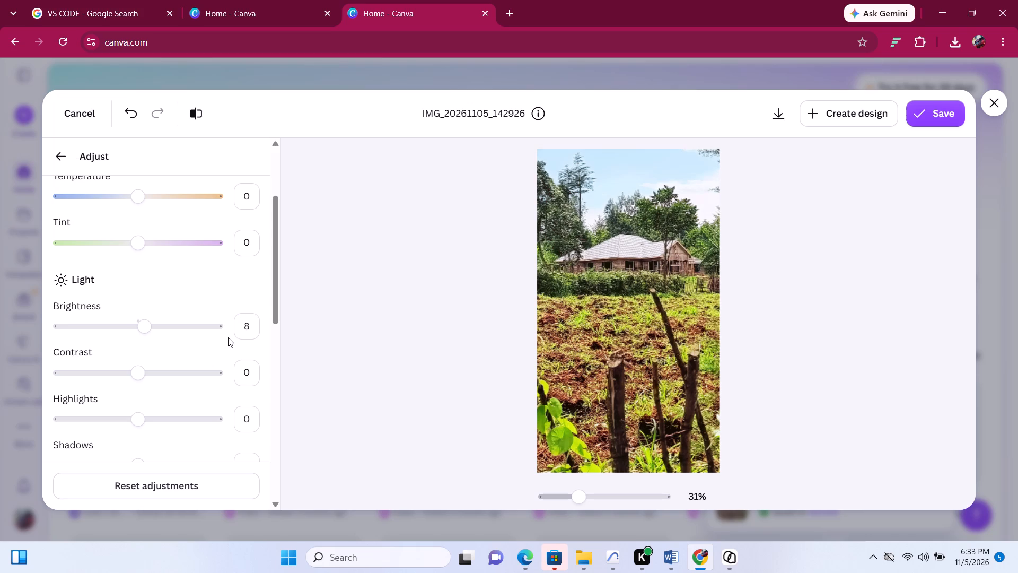
# Set the house photo's contrast to 12 in the light adjustments.
pyautogui.click(244, 373)
pyautogui.press('1')
pyautogui.press('2')
pyautogui.click(265, 385)
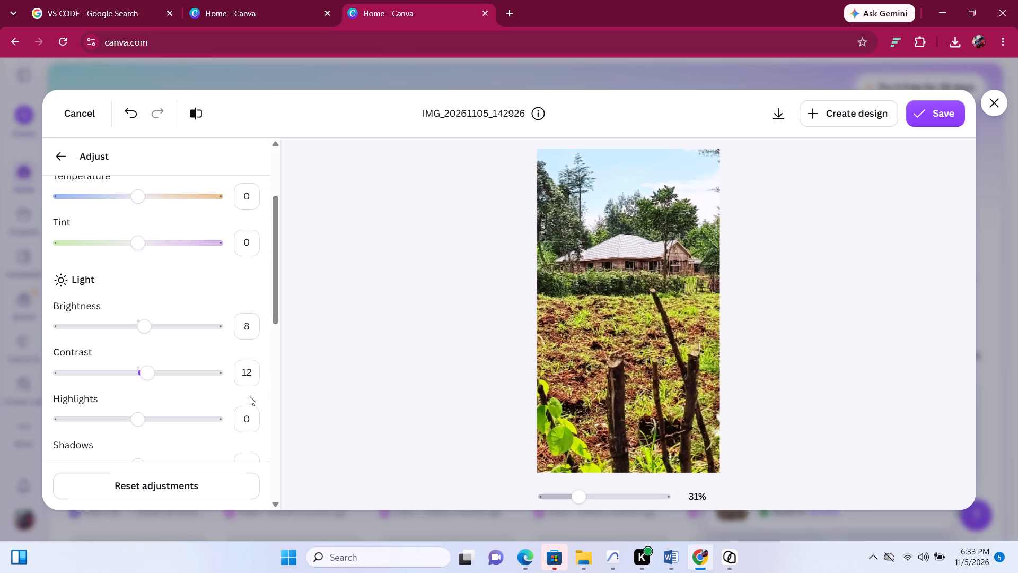
# Darken the house photo by lowering its brightness to about -37 in the light adjustments.
pyautogui.scroll(3, 597, 260)
pyautogui.click(576, 505)
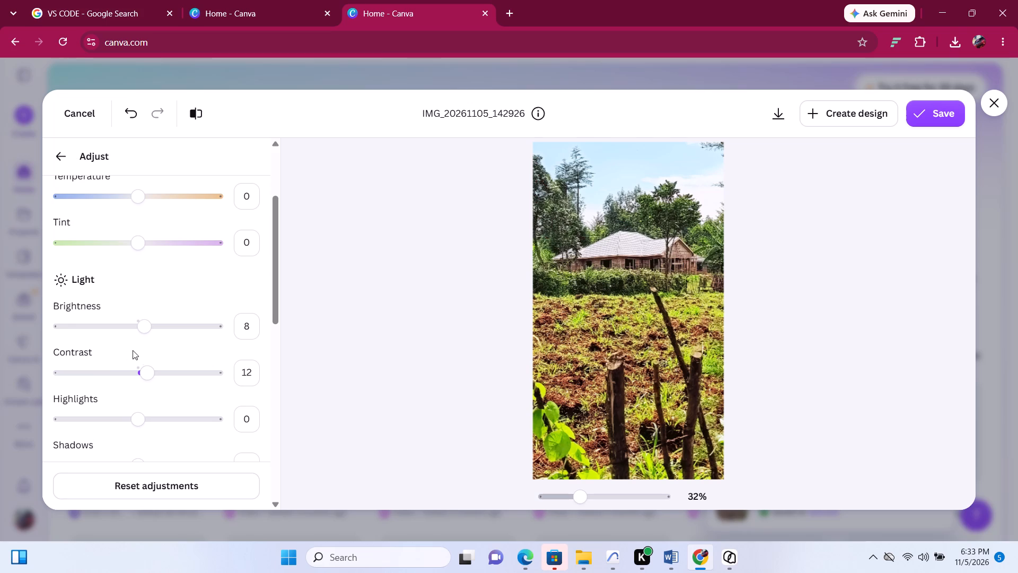
pyautogui.moveTo(143, 329); pyautogui.dragTo(126, 328)
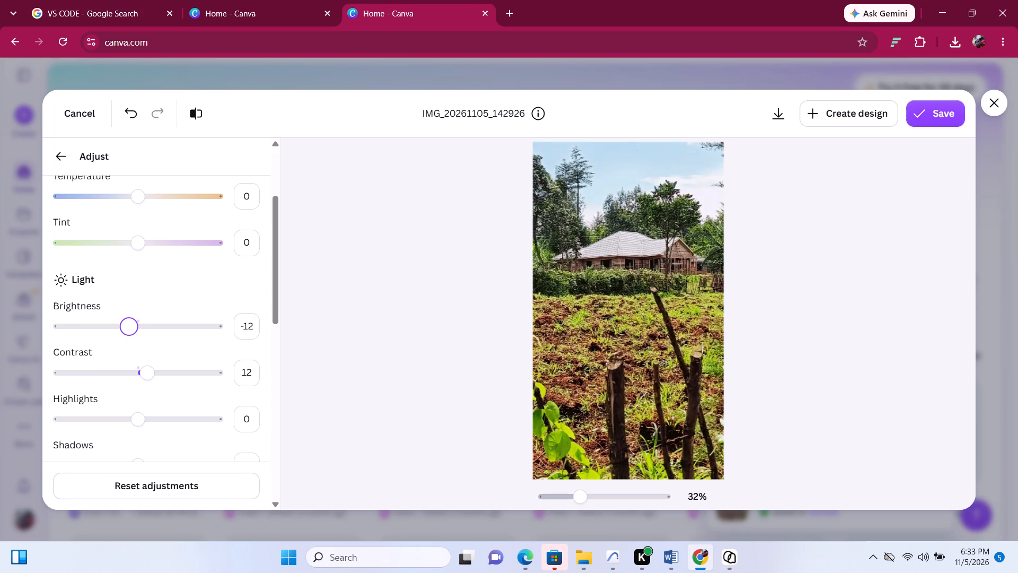
pyautogui.moveTo(126, 328); pyautogui.dragTo(93, 326)
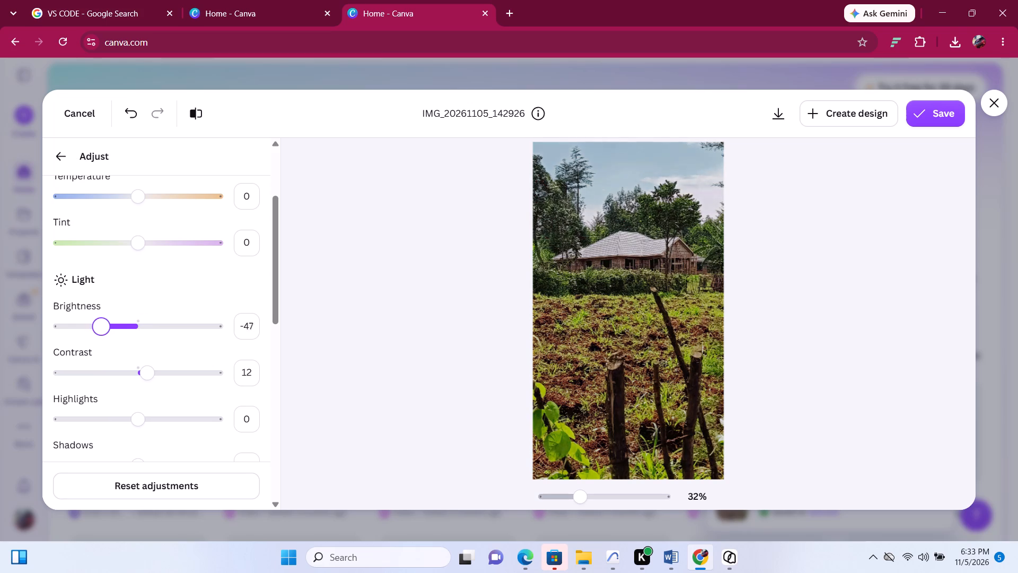
pyautogui.moveTo(93, 326); pyautogui.dragTo(133, 339)
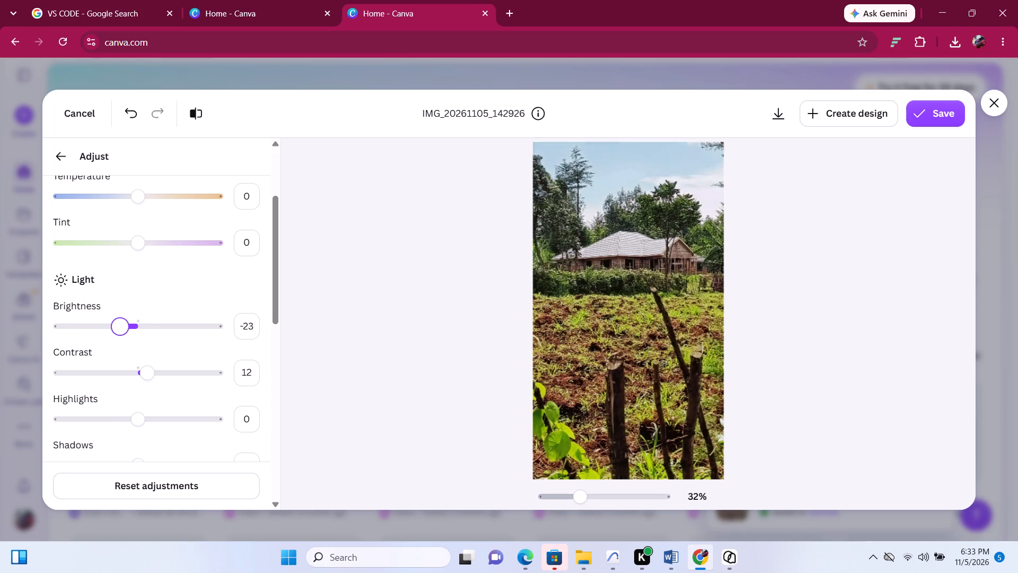
pyautogui.moveTo(133, 339); pyautogui.dragTo(116, 334)
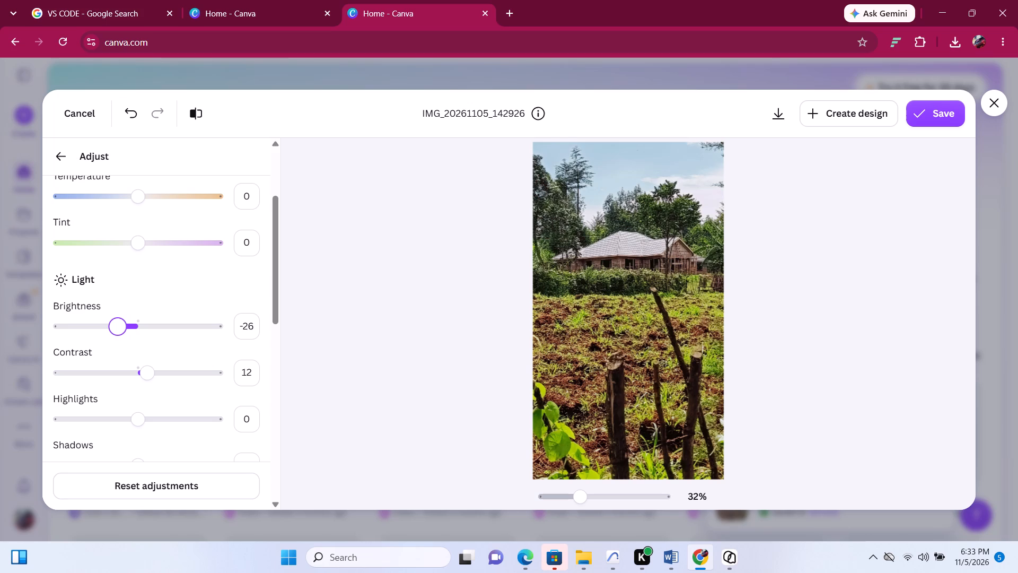
pyautogui.moveTo(116, 334); pyautogui.dragTo(107, 332)
pyautogui.moveTo(107, 332); pyautogui.dragTo(108, 332)
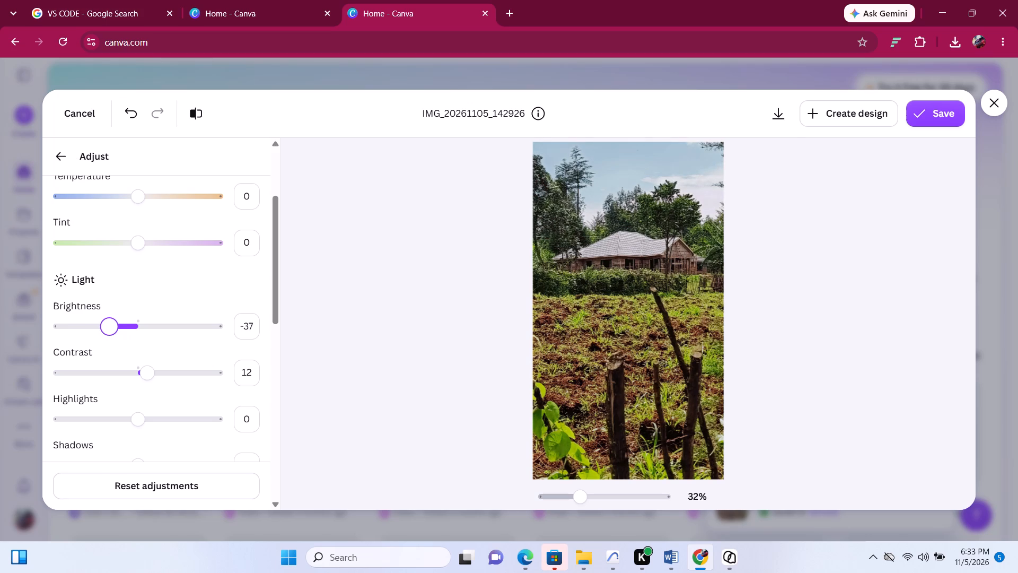
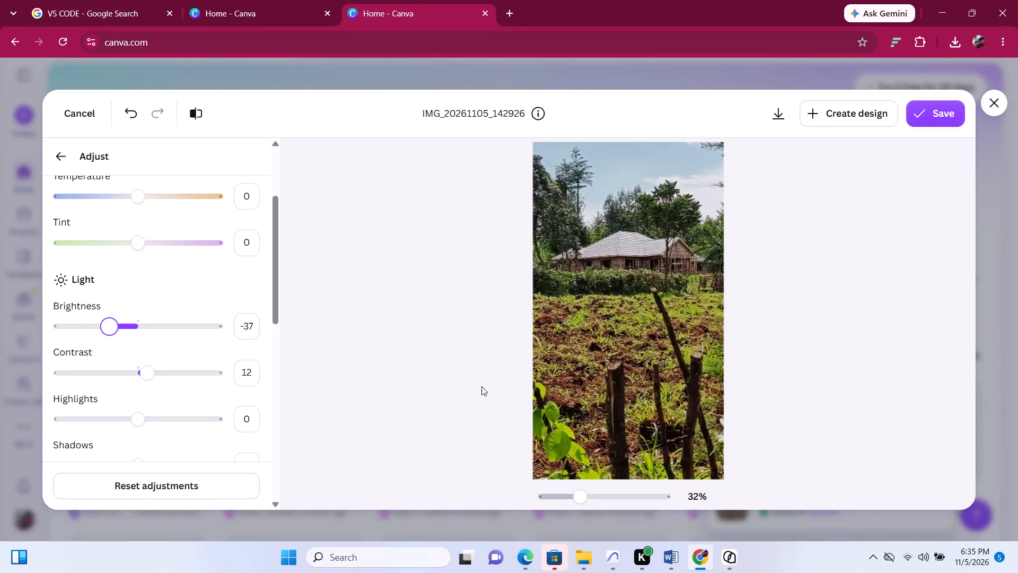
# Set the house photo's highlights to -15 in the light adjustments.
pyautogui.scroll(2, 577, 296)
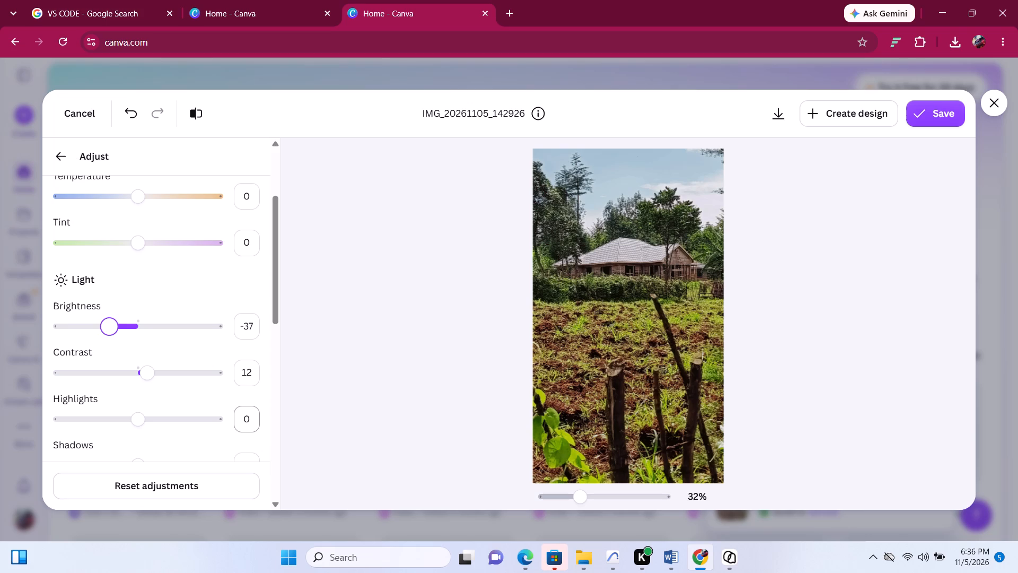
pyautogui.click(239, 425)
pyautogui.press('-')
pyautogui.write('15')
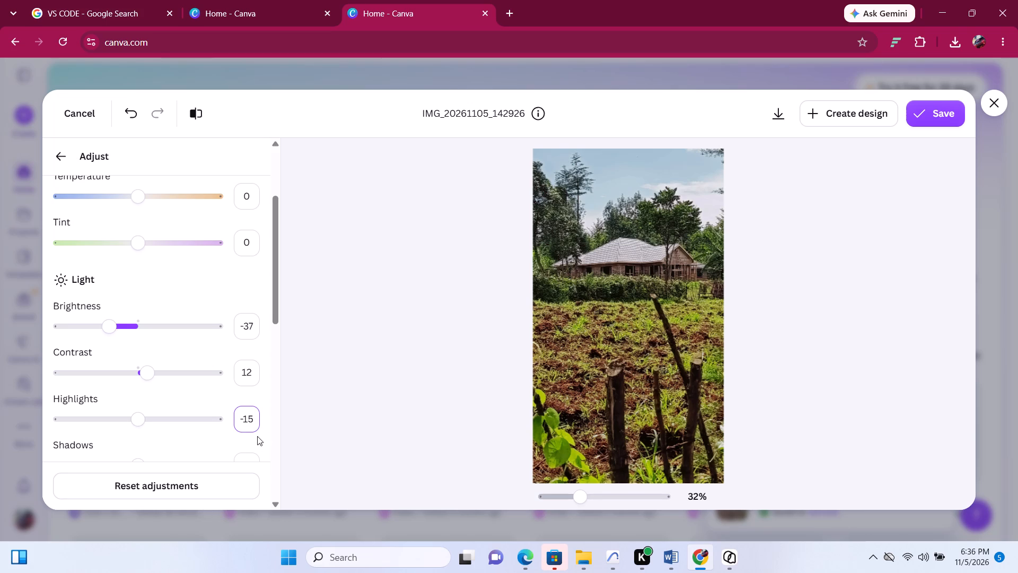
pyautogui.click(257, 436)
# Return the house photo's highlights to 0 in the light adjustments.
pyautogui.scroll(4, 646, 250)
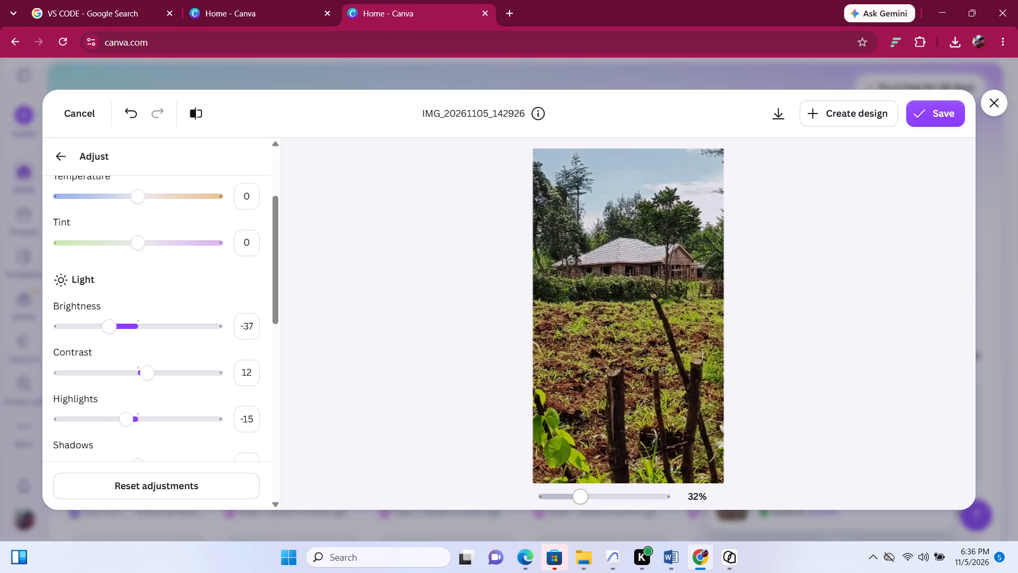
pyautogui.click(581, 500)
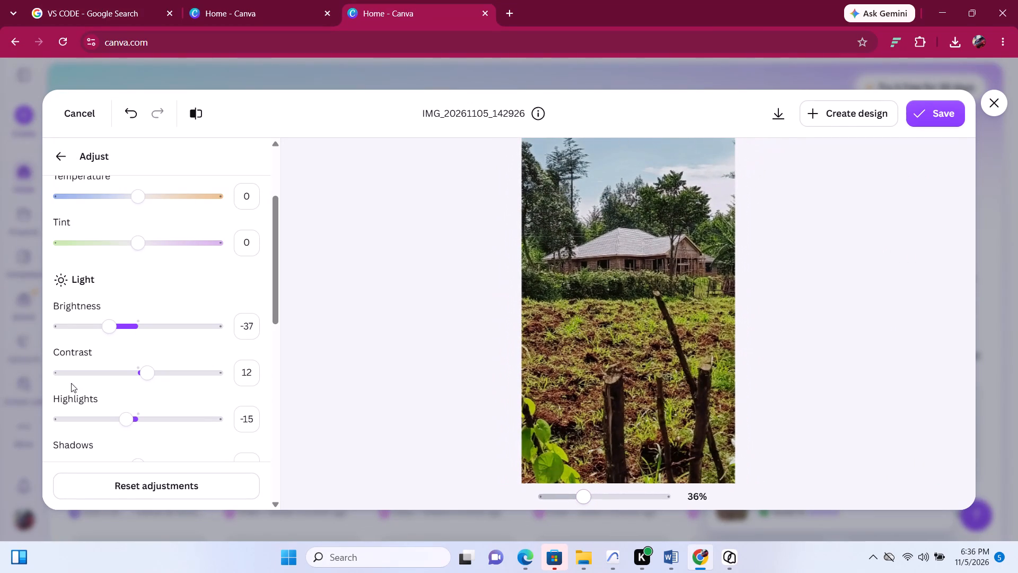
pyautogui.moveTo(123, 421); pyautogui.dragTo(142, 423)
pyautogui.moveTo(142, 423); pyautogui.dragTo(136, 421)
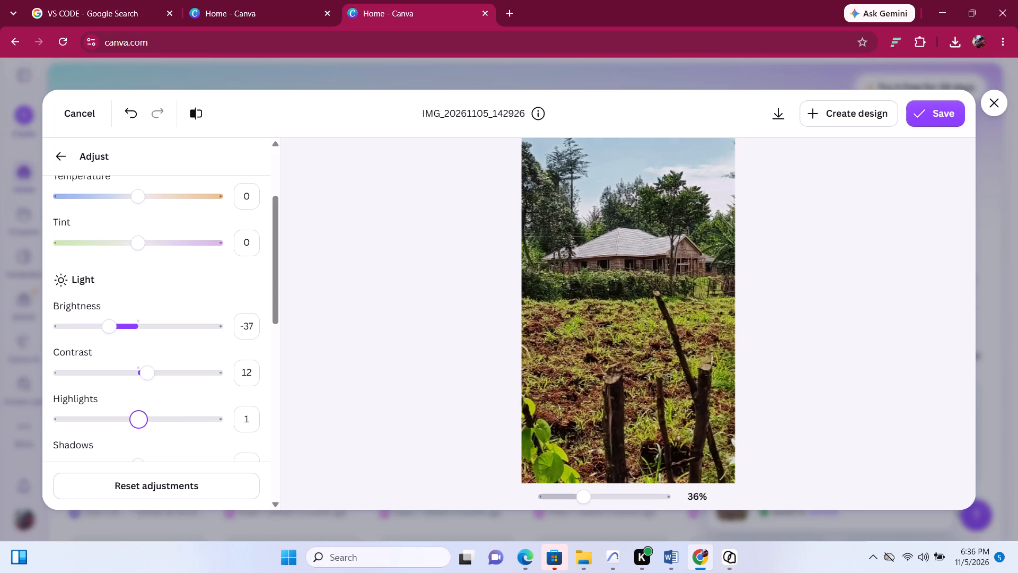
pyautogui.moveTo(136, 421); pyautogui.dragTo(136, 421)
# Try darker whites on the house photo, down to about -49, and settle on about -6.
pyautogui.scroll(-2, 142, 410)
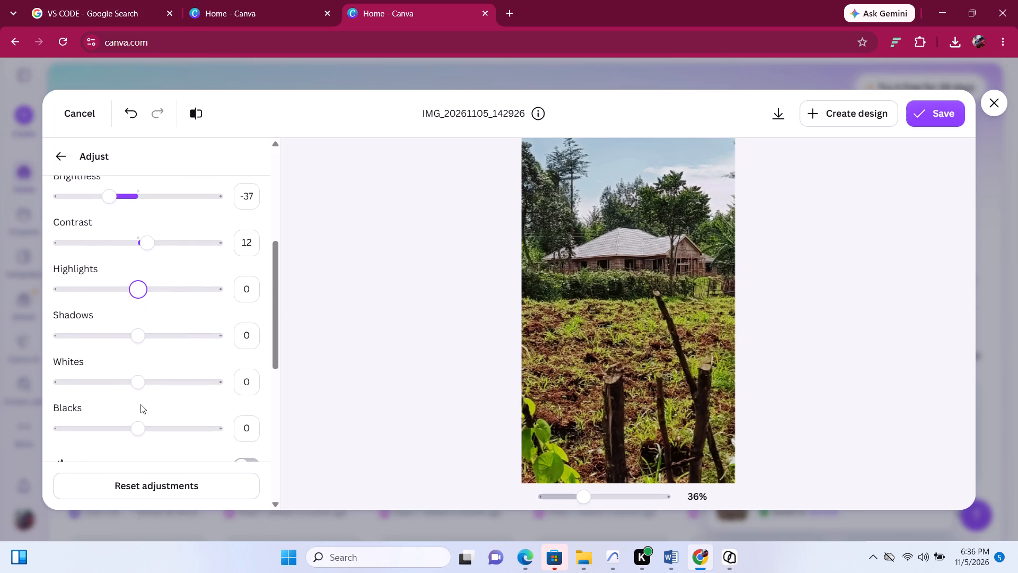
pyautogui.click(137, 334)
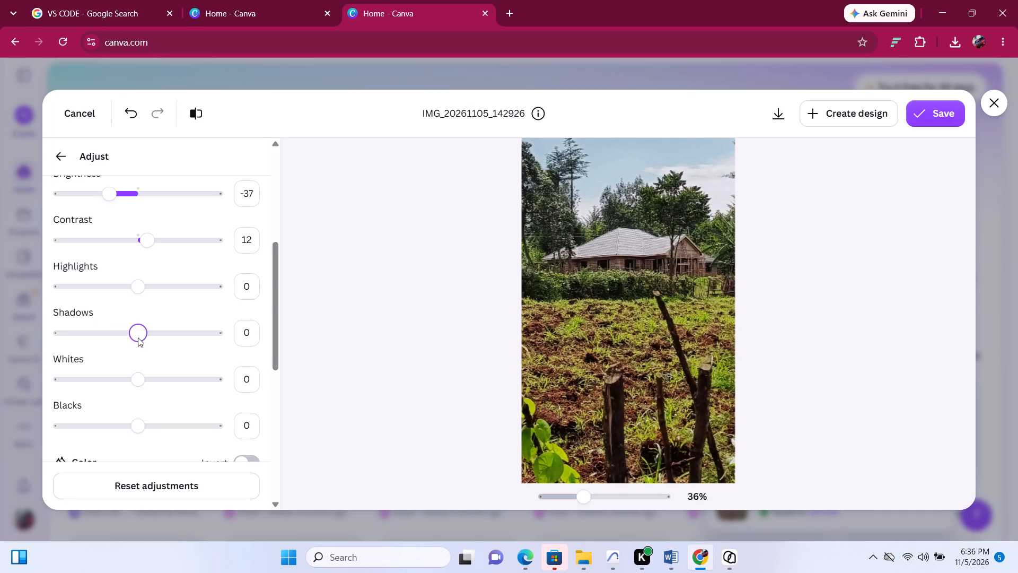
pyautogui.moveTo(138, 377); pyautogui.dragTo(109, 380)
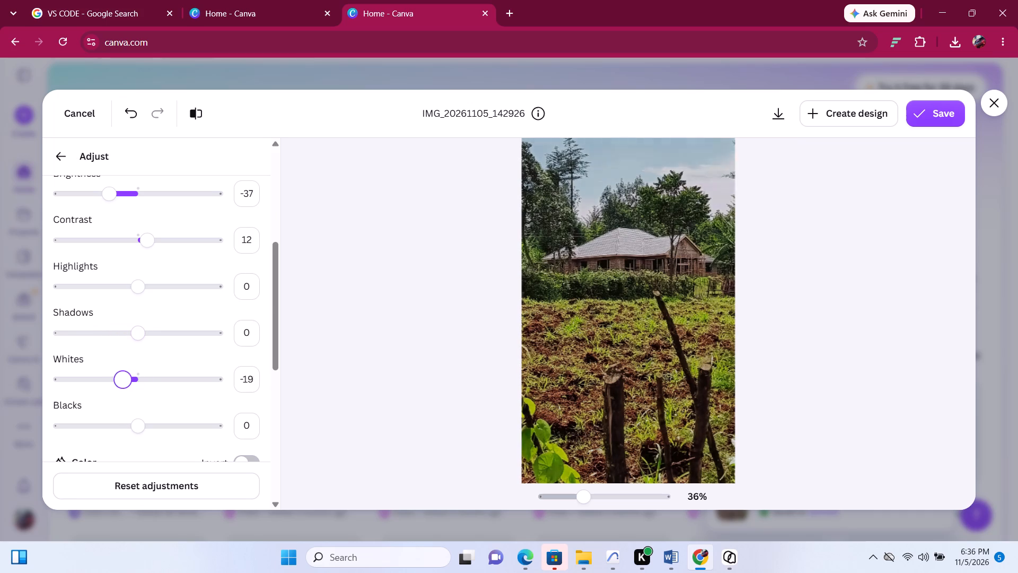
pyautogui.moveTo(109, 380); pyautogui.dragTo(127, 381)
pyautogui.moveTo(127, 381); pyautogui.dragTo(99, 381)
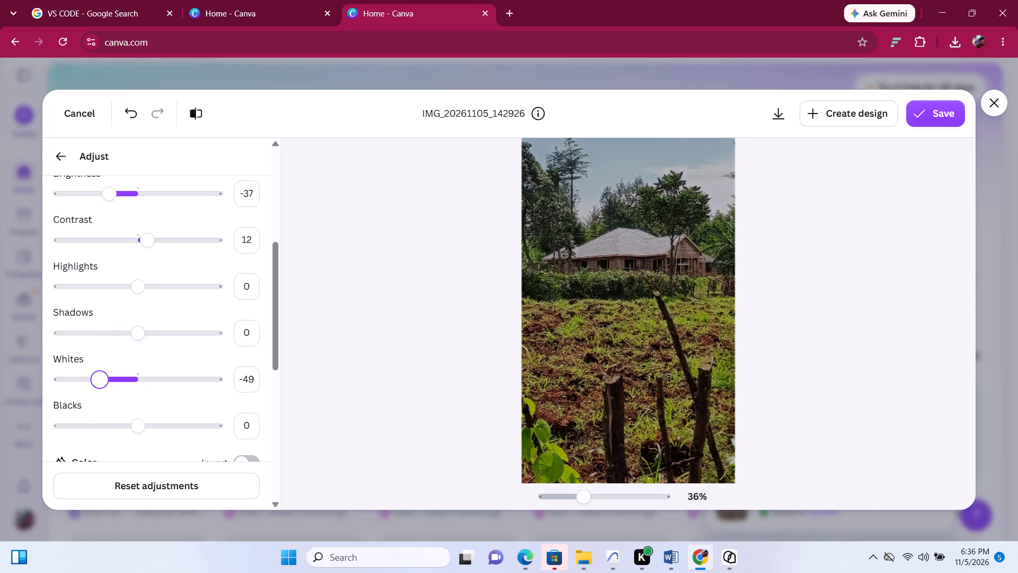
pyautogui.moveTo(99, 381); pyautogui.dragTo(133, 381)
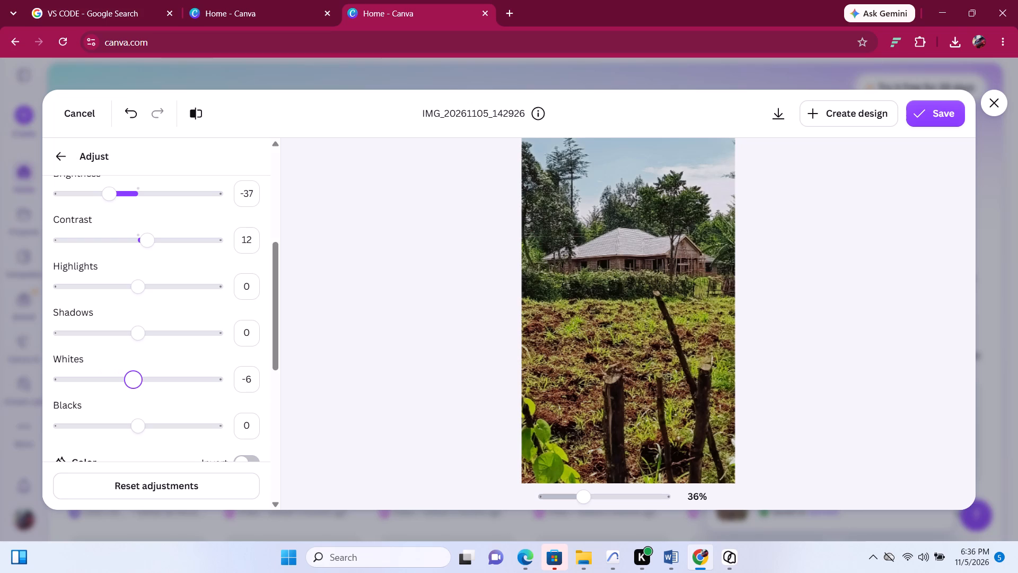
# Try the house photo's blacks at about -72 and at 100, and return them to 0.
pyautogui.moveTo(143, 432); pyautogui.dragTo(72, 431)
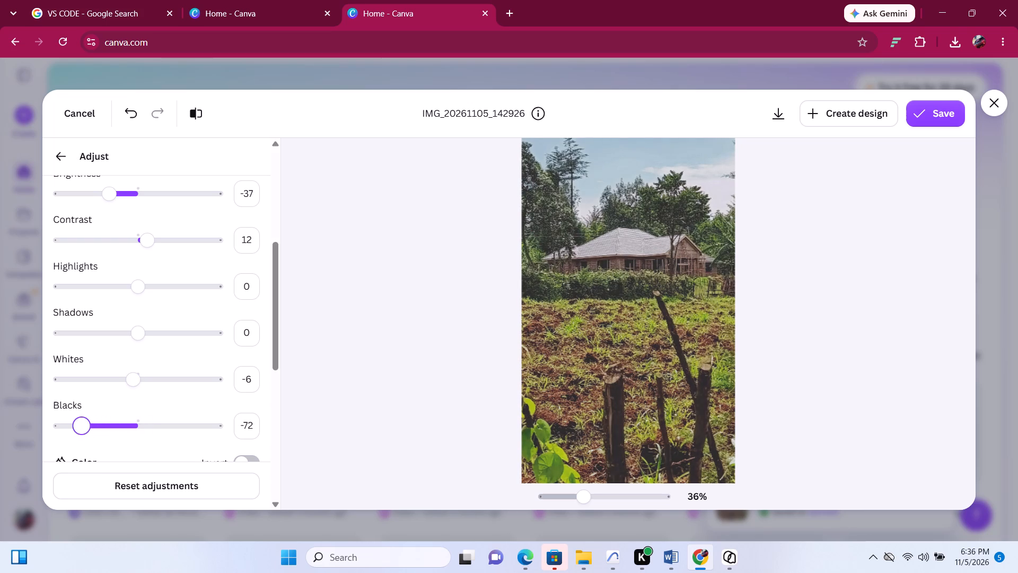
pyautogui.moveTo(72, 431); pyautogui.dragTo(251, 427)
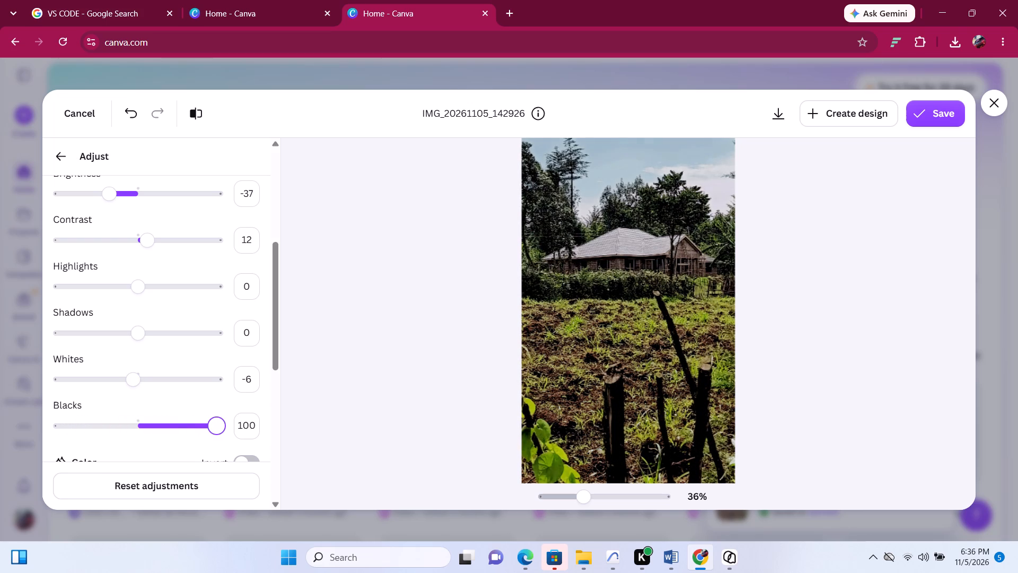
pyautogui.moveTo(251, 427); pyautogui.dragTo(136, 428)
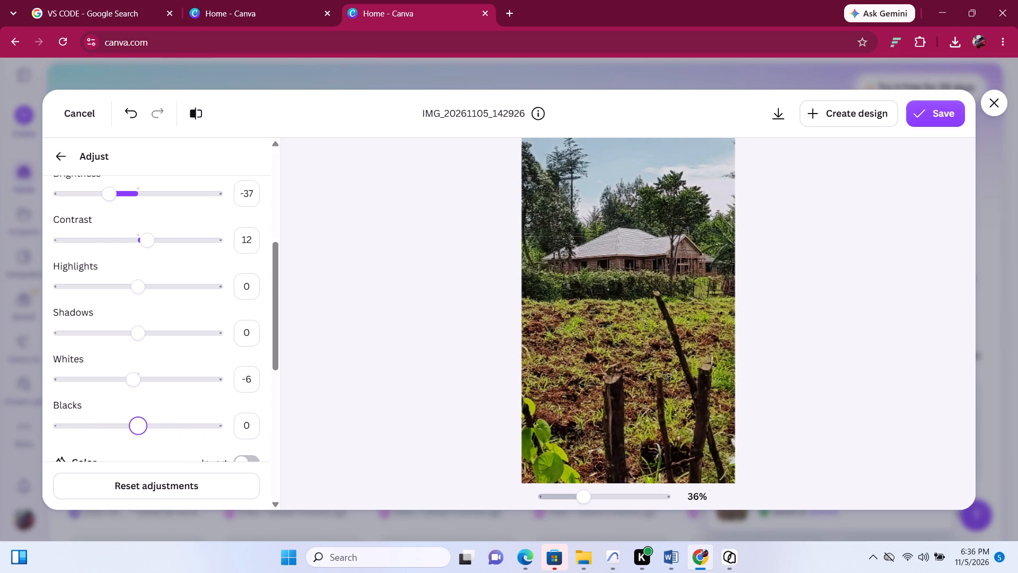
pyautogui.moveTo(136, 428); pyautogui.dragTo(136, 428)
# Try stronger and softer sharpness on the house photo in the texture adjustments and settle on about -9.
pyautogui.scroll(-3, 199, 415)
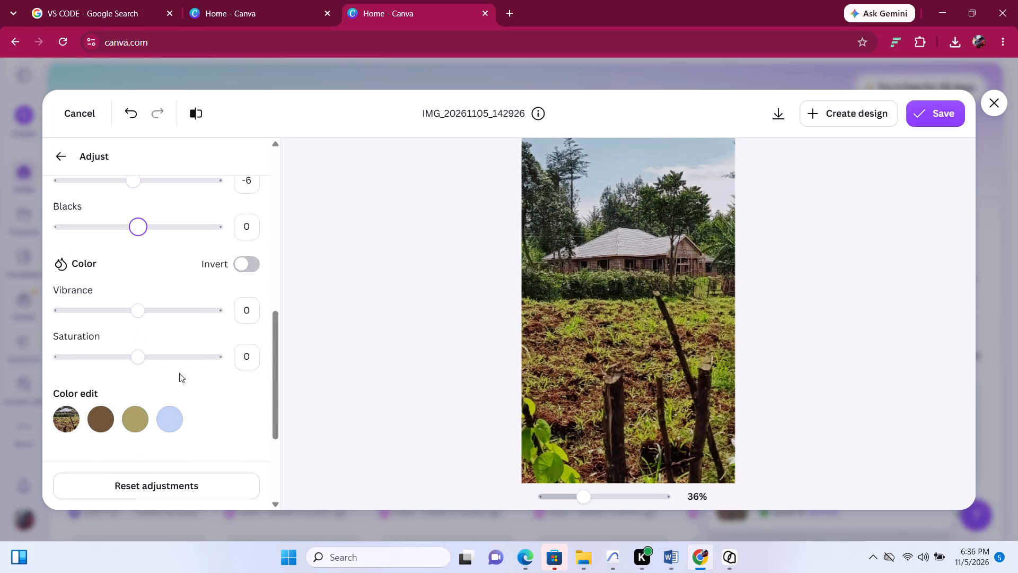
pyautogui.scroll(-2, 179, 373)
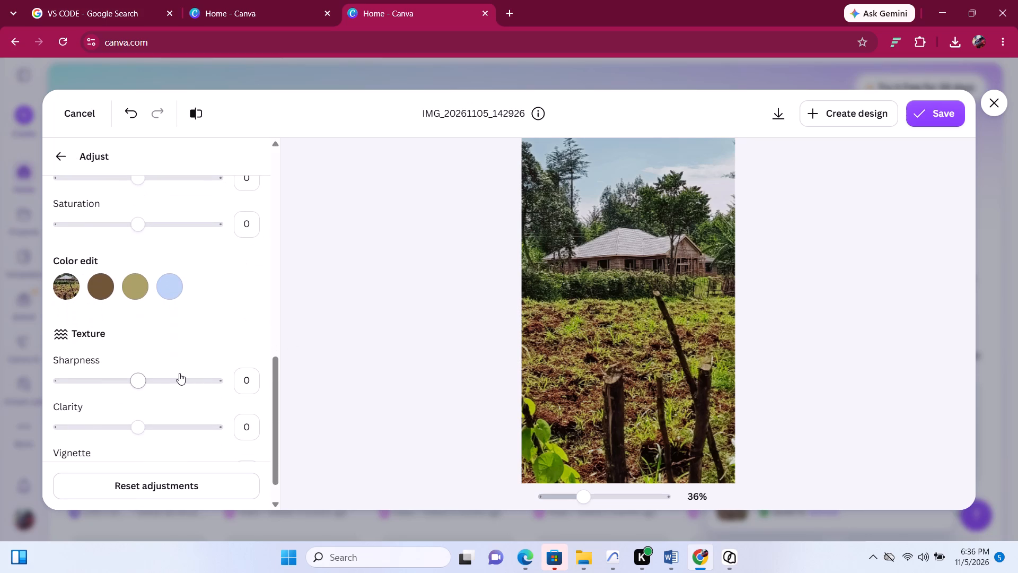
pyautogui.scroll(-3, 179, 373)
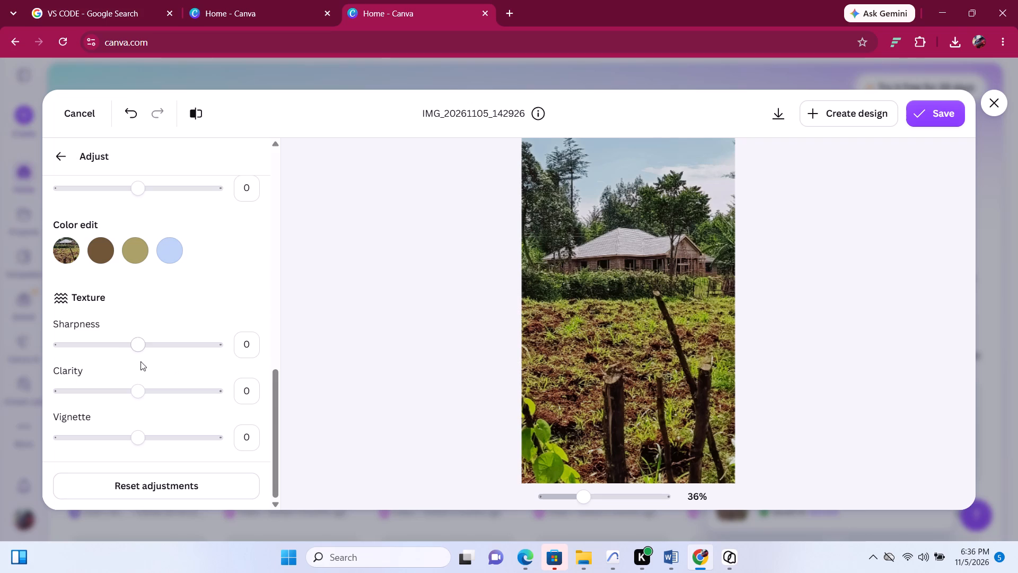
pyautogui.moveTo(138, 349); pyautogui.dragTo(187, 352)
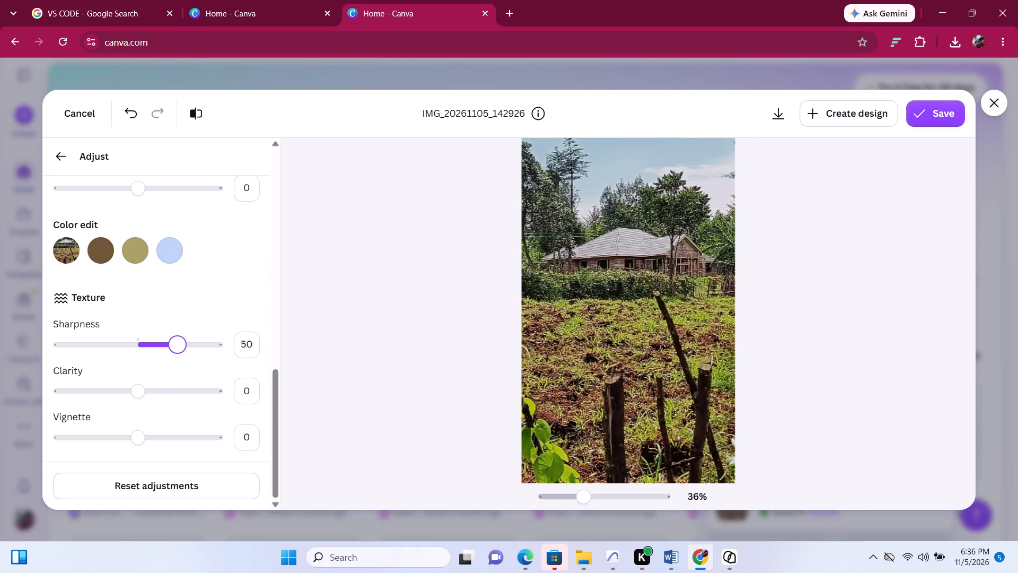
pyautogui.moveTo(187, 352); pyautogui.dragTo(81, 348)
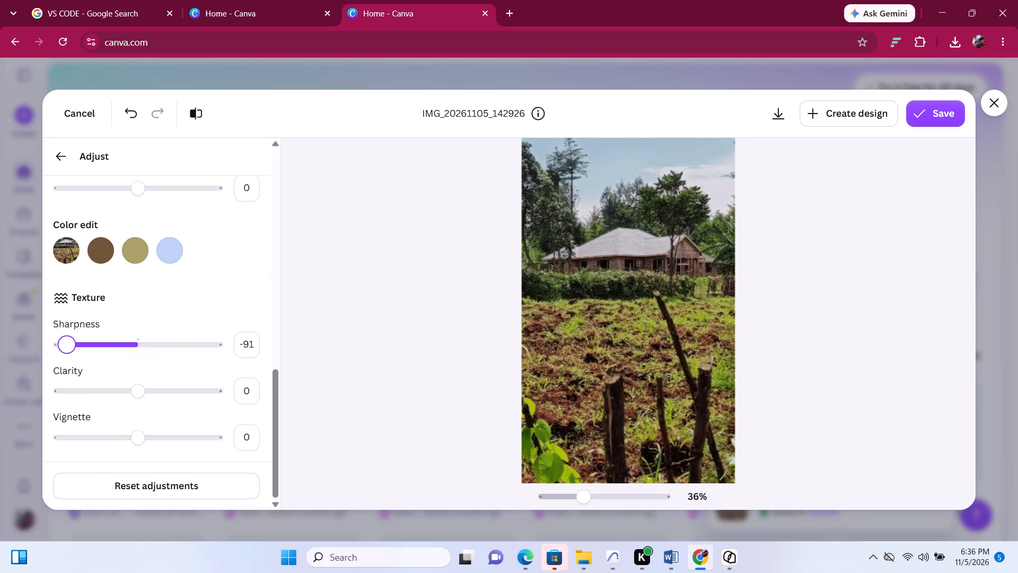
pyautogui.moveTo(81, 348); pyautogui.dragTo(130, 348)
# Try lower clarity on the house photo, down to about -64, and settle on about -5.
pyautogui.moveTo(139, 394); pyautogui.dragTo(127, 394)
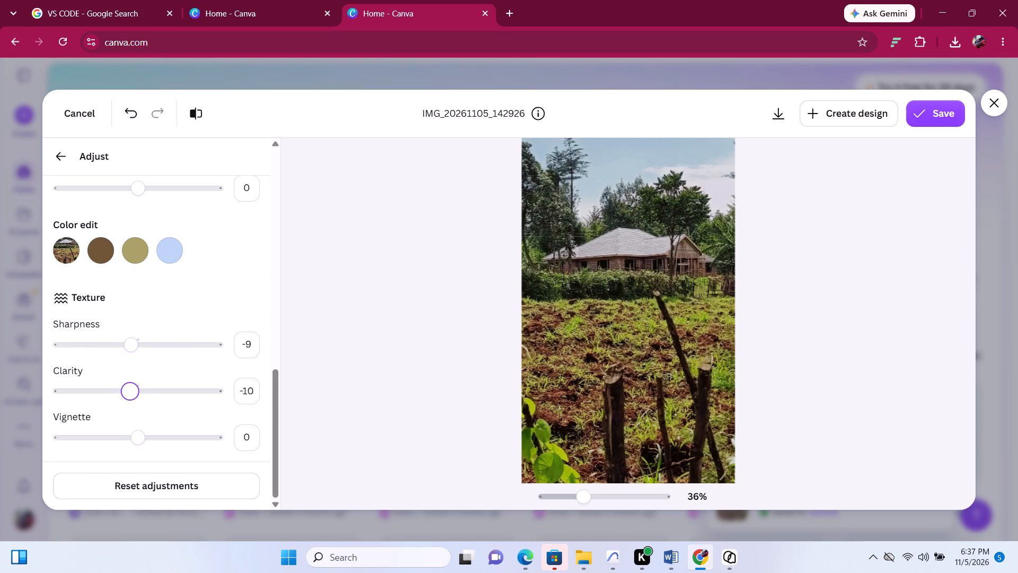
pyautogui.moveTo(127, 394); pyautogui.dragTo(94, 389)
pyautogui.moveTo(94, 389); pyautogui.dragTo(113, 389)
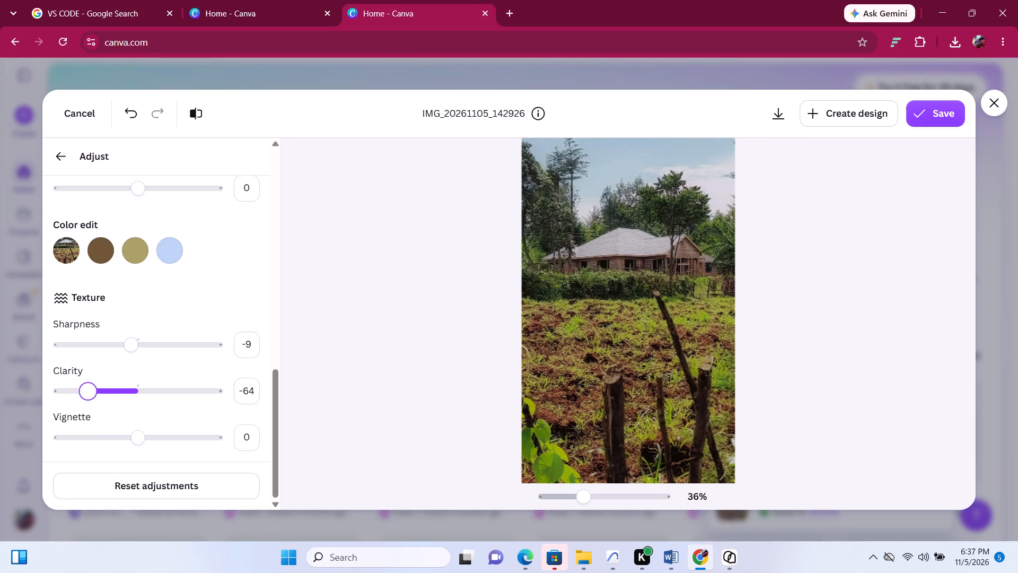
pyautogui.moveTo(113, 389); pyautogui.dragTo(134, 392)
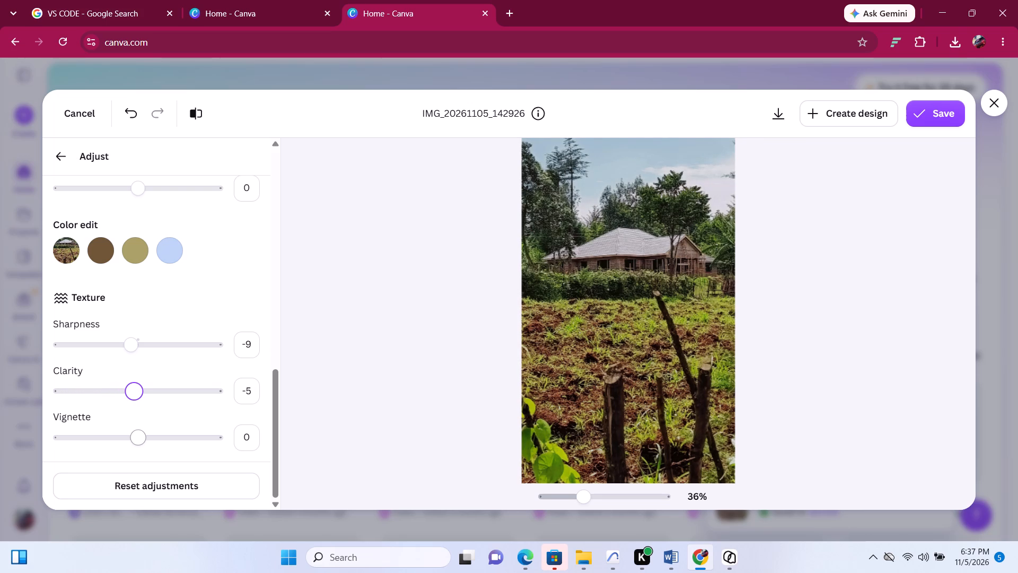
# Lower the house photo's vignette to about -38 in the texture adjustments.
pyautogui.moveTo(139, 435); pyautogui.dragTo(114, 436)
pyautogui.moveTo(114, 436); pyautogui.dragTo(108, 432)
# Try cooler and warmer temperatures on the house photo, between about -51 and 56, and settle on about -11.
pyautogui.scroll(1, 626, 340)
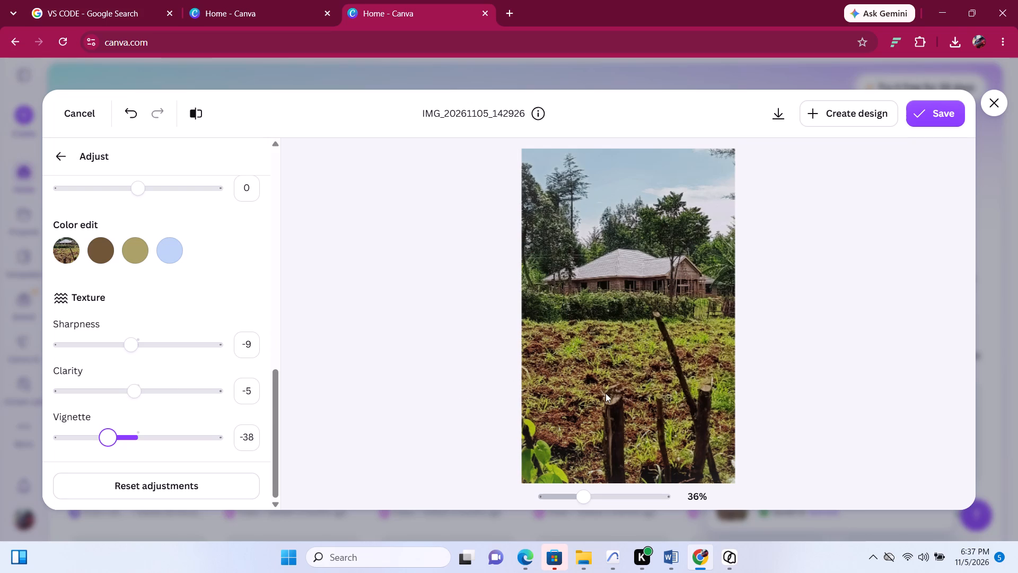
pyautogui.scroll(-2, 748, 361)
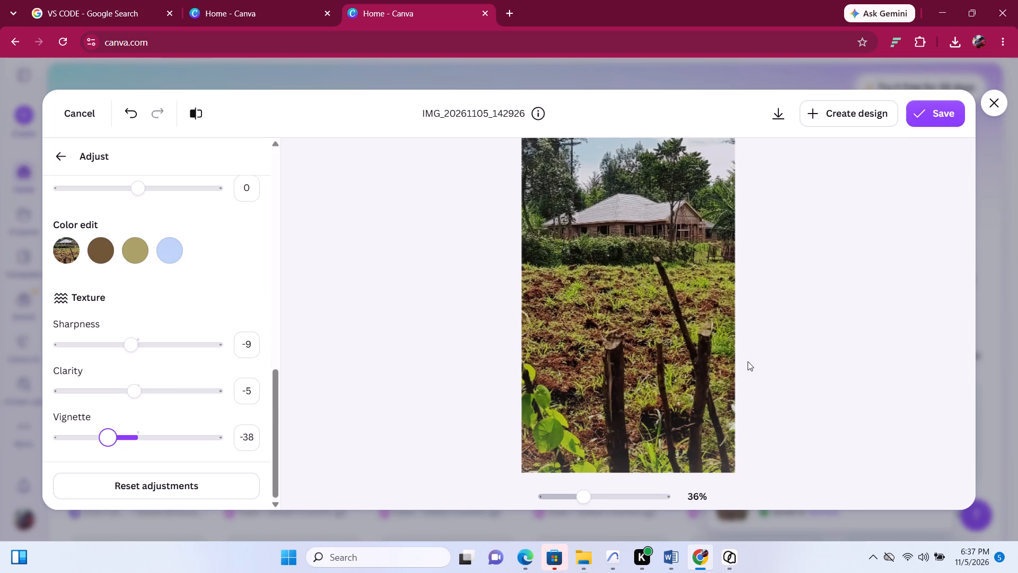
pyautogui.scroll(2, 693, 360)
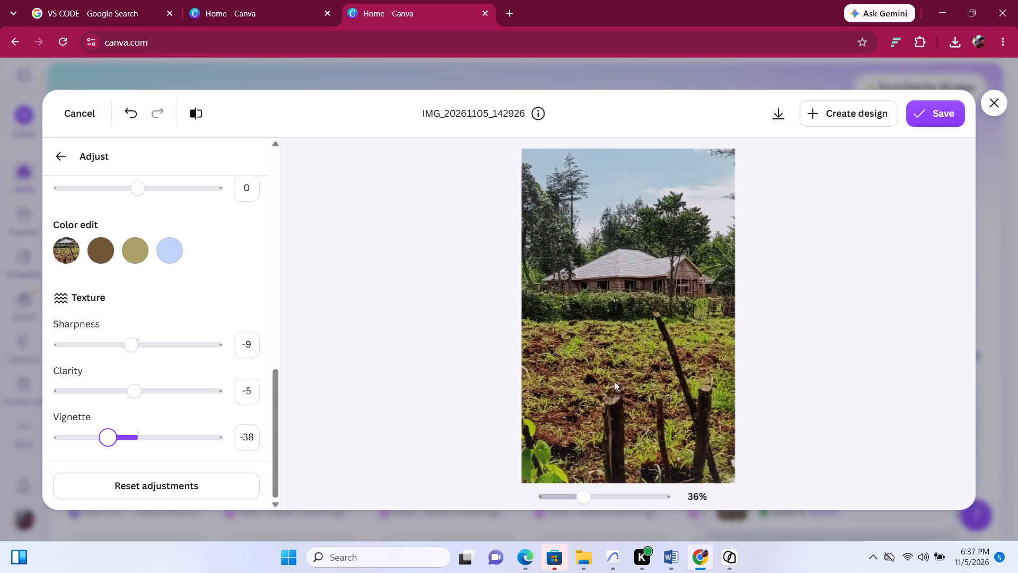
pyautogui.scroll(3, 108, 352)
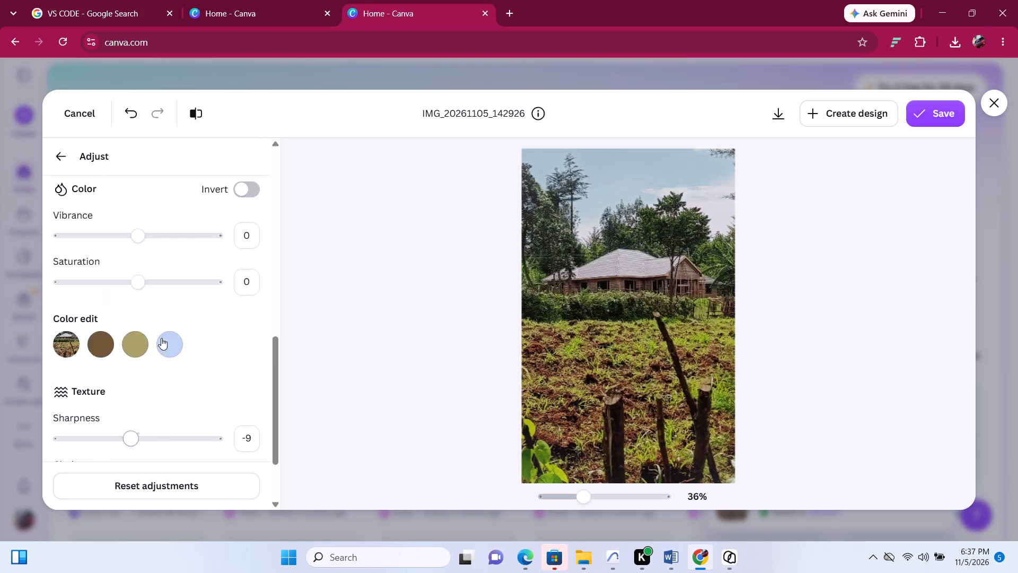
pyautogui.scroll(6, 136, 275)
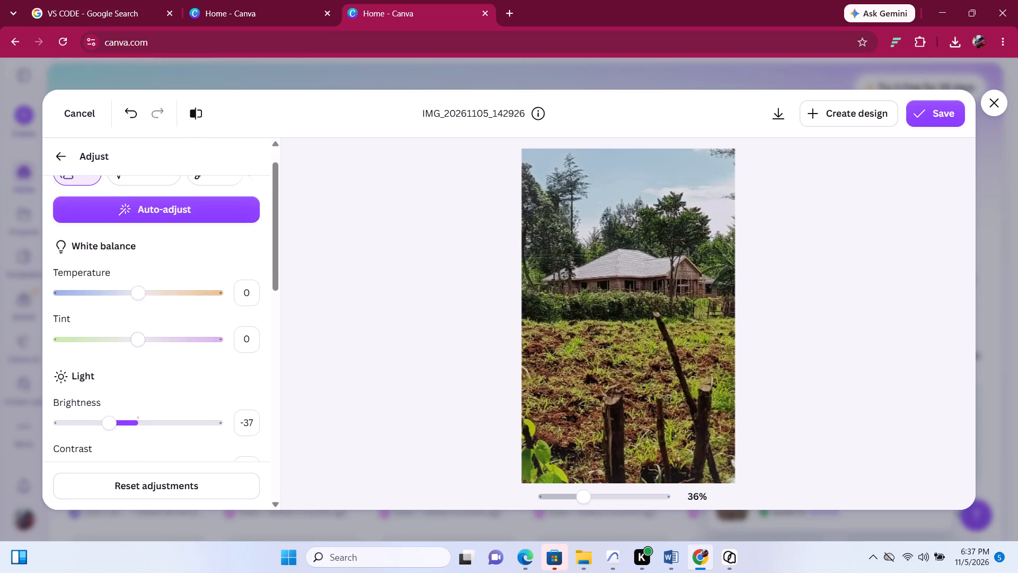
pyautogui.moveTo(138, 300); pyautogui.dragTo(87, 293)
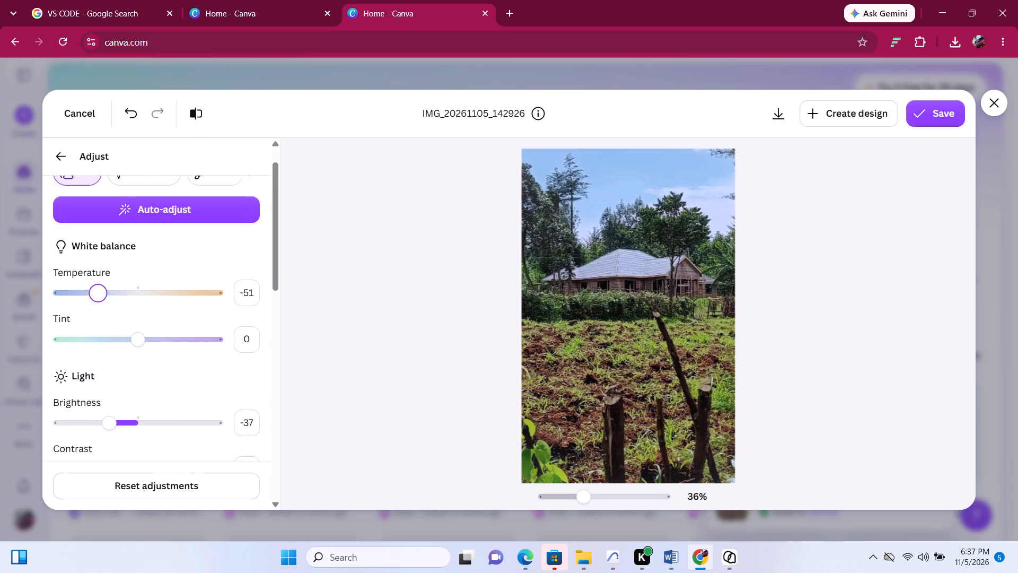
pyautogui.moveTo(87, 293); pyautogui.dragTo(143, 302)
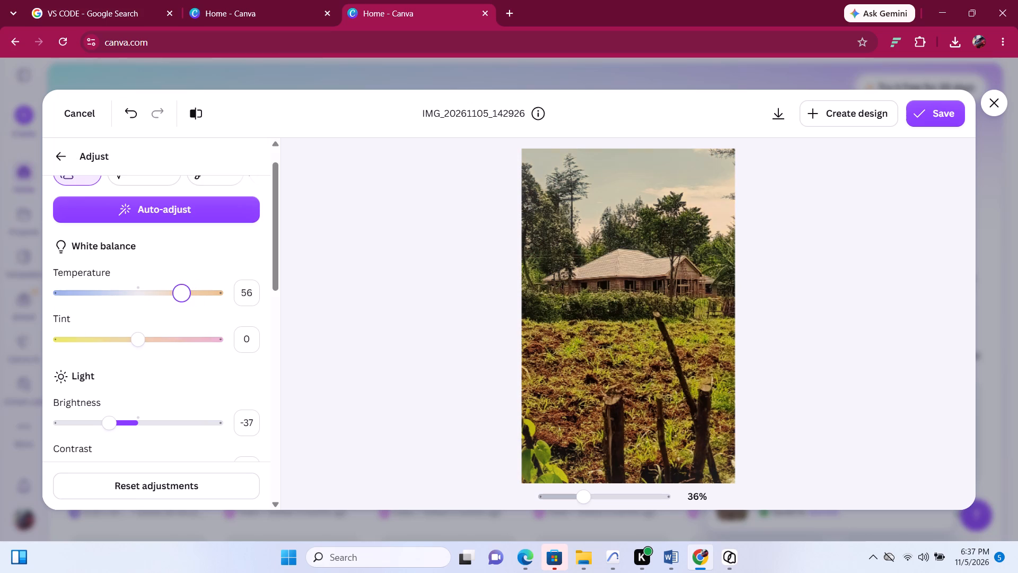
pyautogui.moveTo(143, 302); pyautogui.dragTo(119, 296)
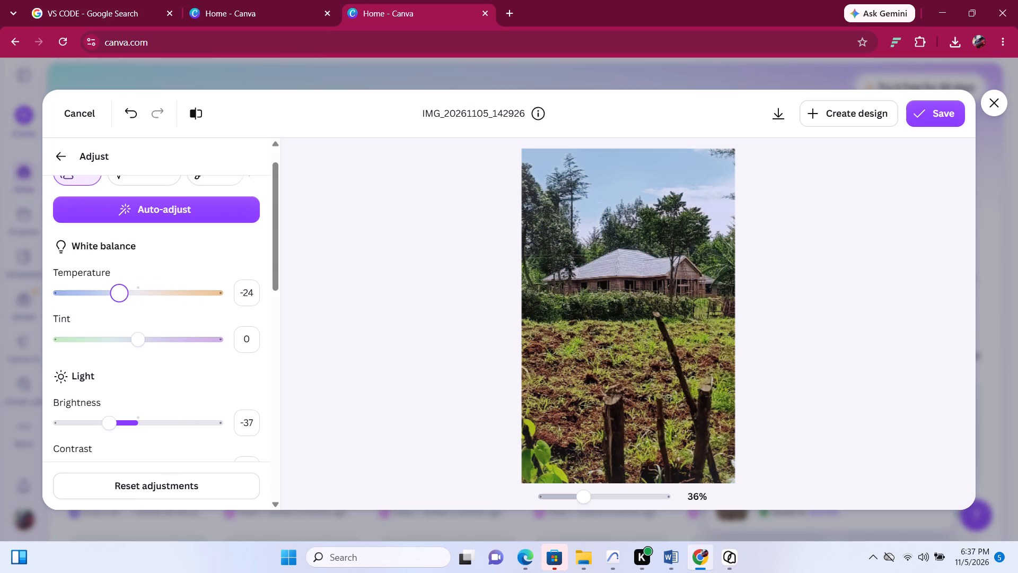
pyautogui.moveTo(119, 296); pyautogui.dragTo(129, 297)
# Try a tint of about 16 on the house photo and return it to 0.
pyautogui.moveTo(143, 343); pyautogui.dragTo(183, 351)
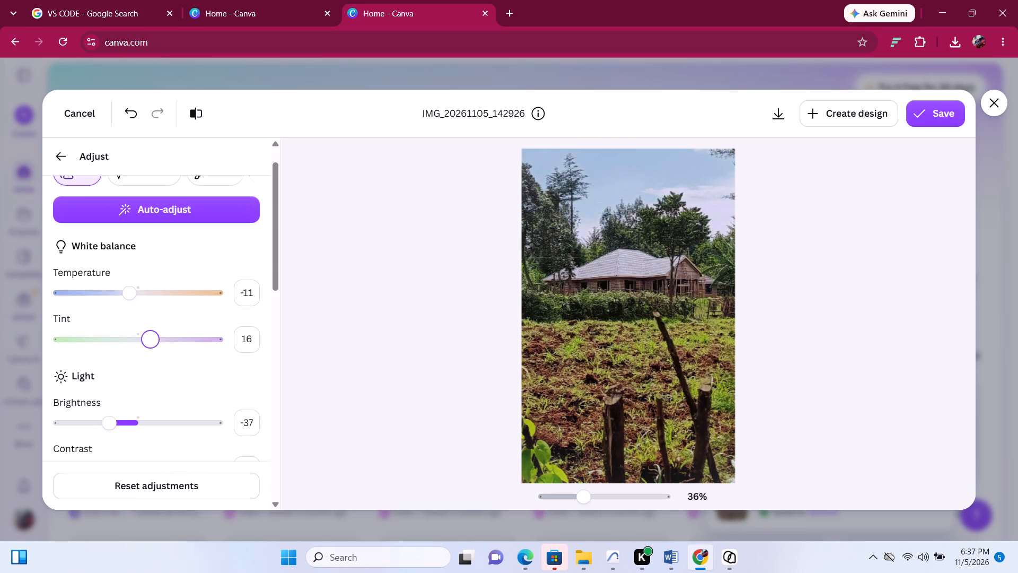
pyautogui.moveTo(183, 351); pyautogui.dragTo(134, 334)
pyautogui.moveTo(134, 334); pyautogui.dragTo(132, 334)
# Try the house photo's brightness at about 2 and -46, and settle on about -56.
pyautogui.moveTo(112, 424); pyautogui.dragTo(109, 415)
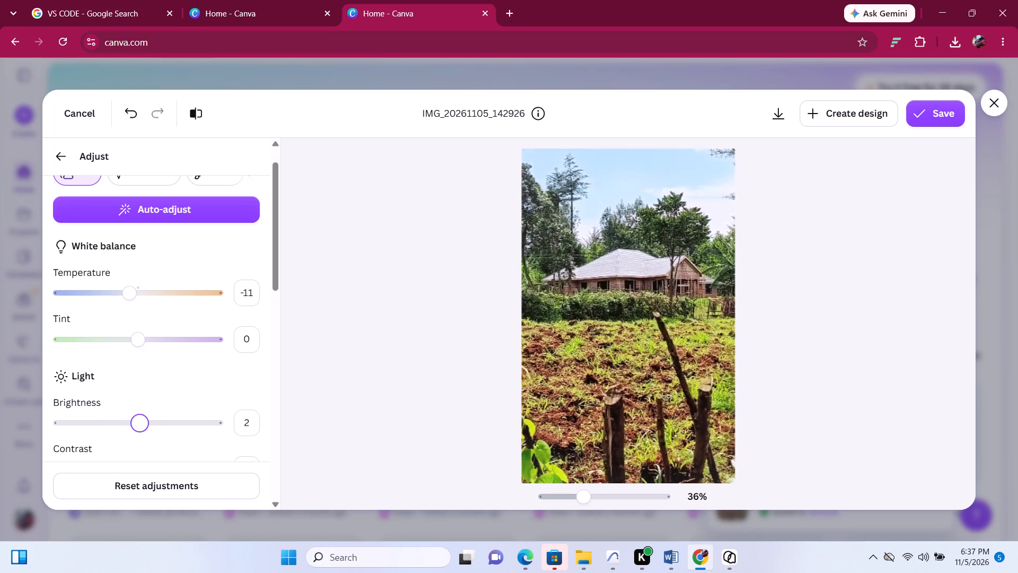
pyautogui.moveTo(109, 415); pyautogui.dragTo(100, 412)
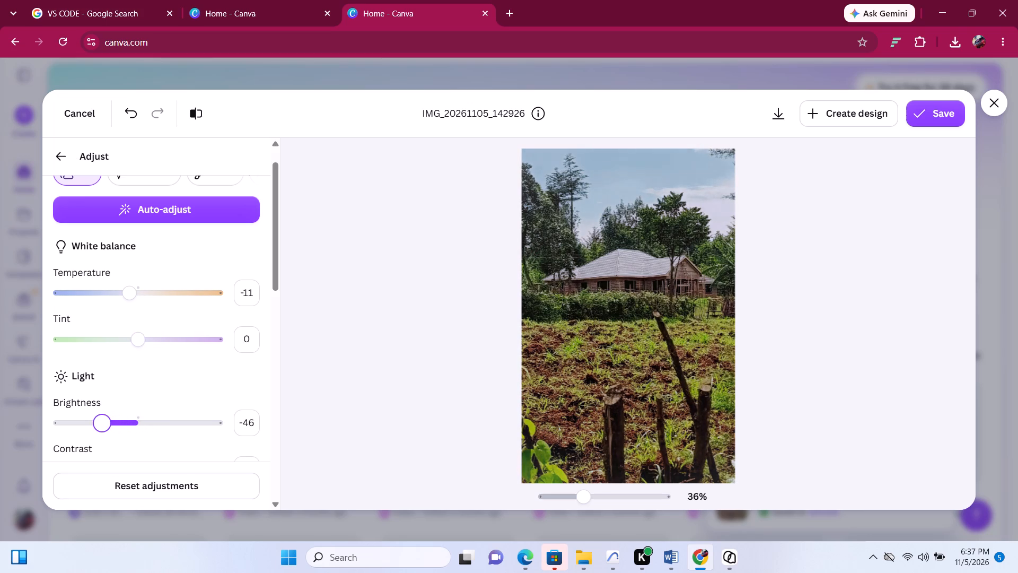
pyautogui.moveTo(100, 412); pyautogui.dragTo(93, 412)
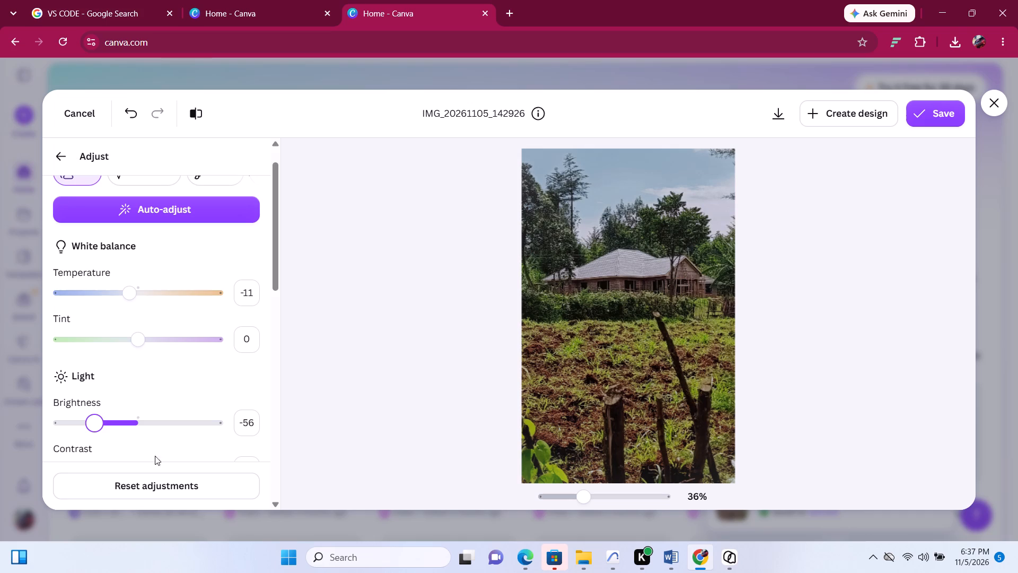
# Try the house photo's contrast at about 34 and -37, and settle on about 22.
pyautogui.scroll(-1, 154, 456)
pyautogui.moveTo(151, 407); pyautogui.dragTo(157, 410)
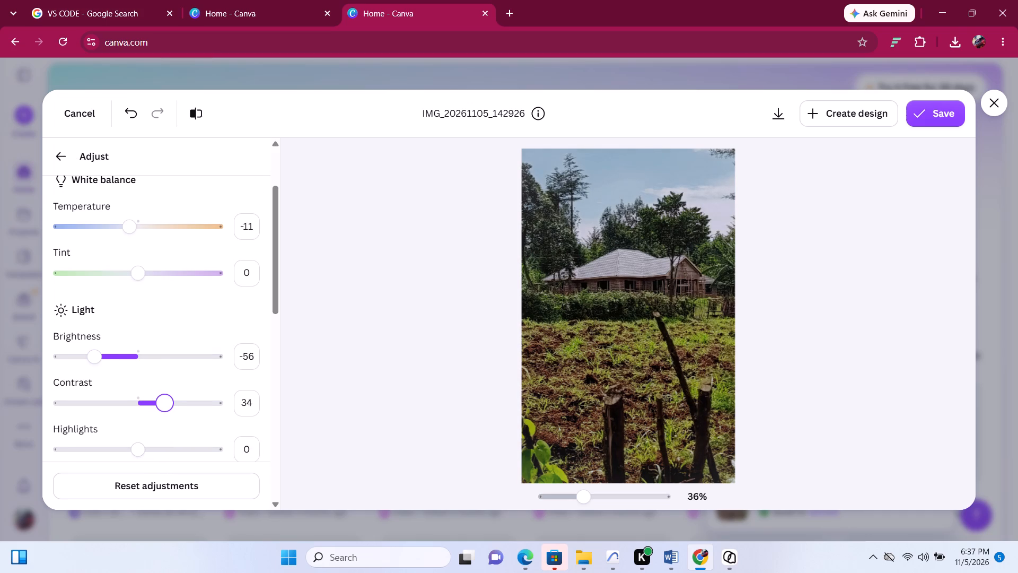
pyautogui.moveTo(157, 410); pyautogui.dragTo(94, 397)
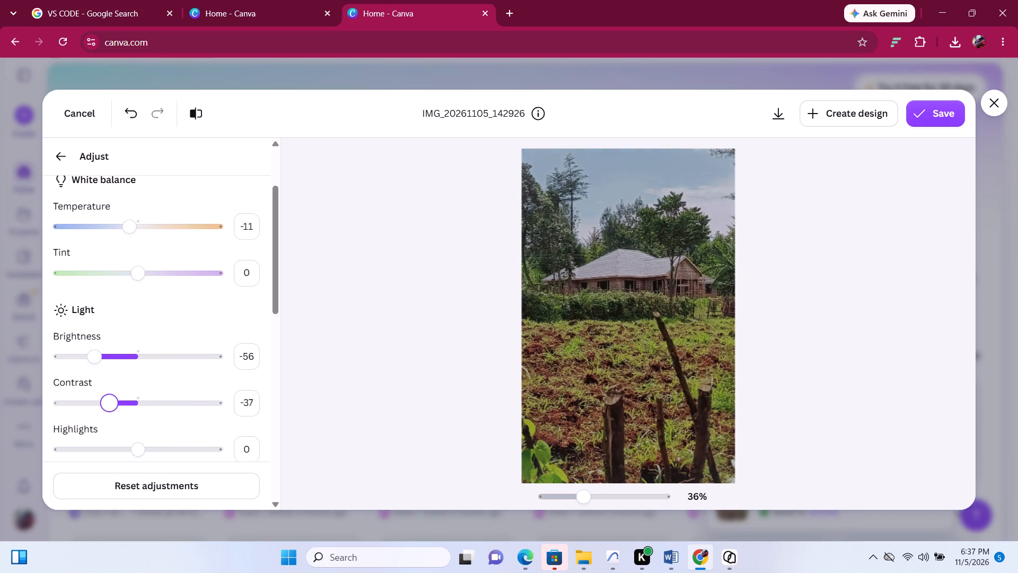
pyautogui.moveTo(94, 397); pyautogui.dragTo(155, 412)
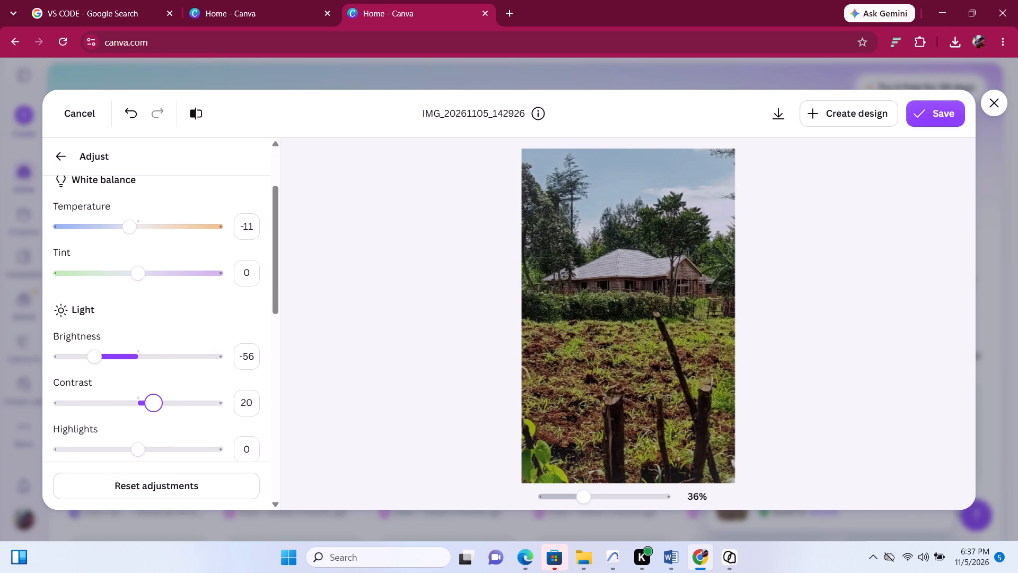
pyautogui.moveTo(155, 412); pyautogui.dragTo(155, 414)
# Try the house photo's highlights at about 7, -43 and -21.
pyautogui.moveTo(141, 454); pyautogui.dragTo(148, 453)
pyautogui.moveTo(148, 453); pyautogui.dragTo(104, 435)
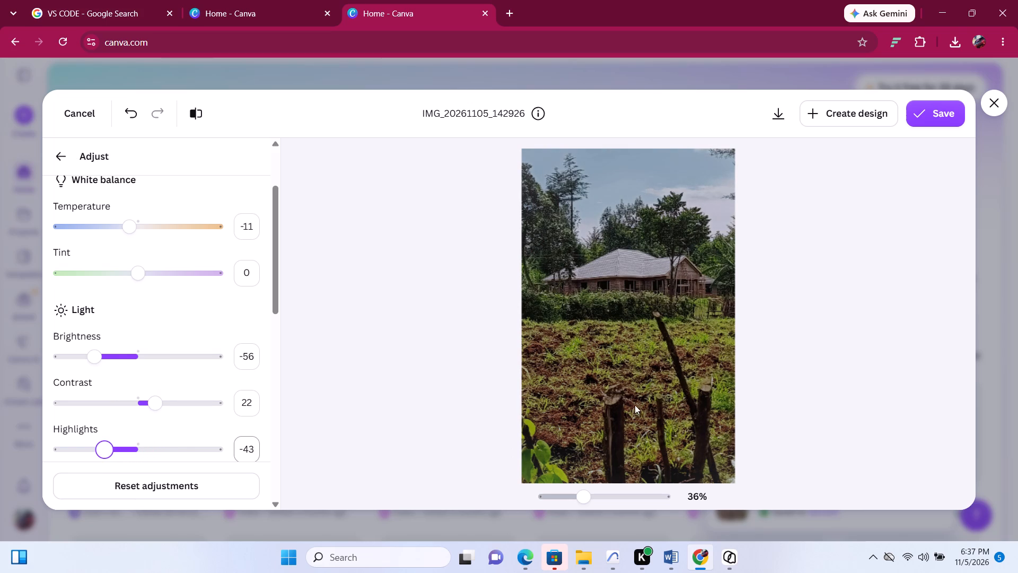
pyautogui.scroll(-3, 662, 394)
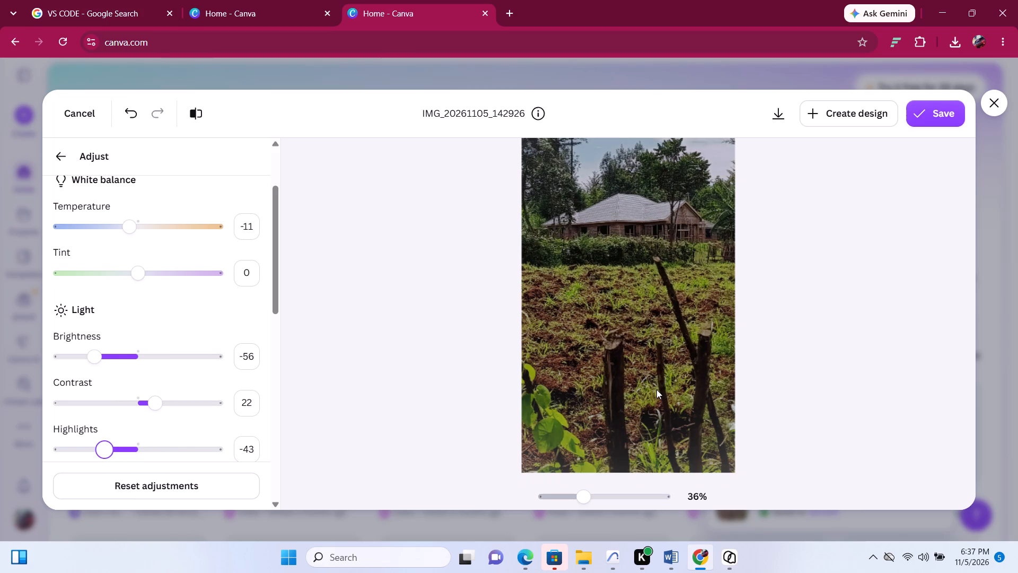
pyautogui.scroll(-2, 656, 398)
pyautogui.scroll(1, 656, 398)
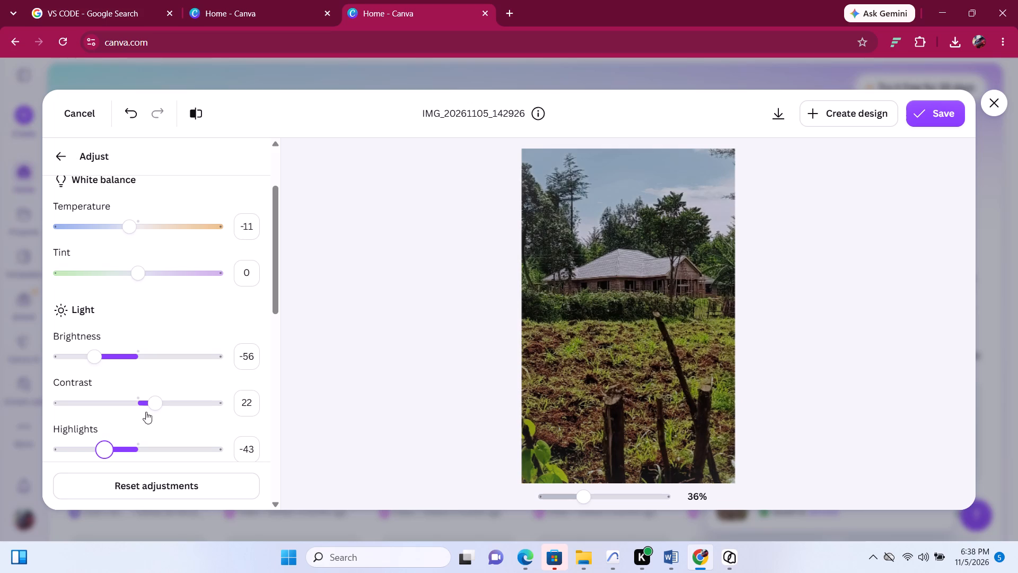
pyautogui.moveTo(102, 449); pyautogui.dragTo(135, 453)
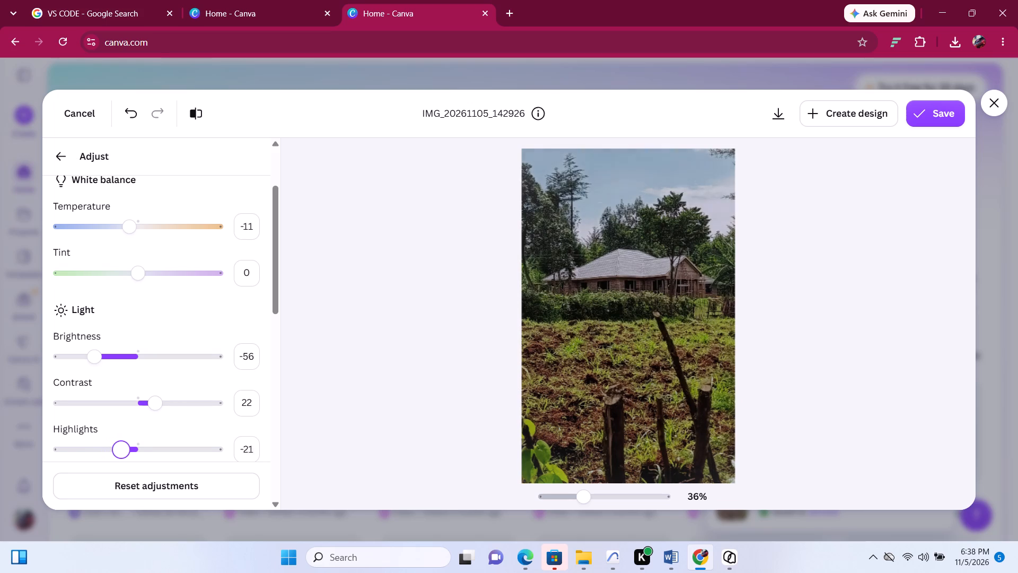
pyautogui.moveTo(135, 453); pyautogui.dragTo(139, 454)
# Reset all adjustments on the house photo.
pyautogui.click(166, 484)
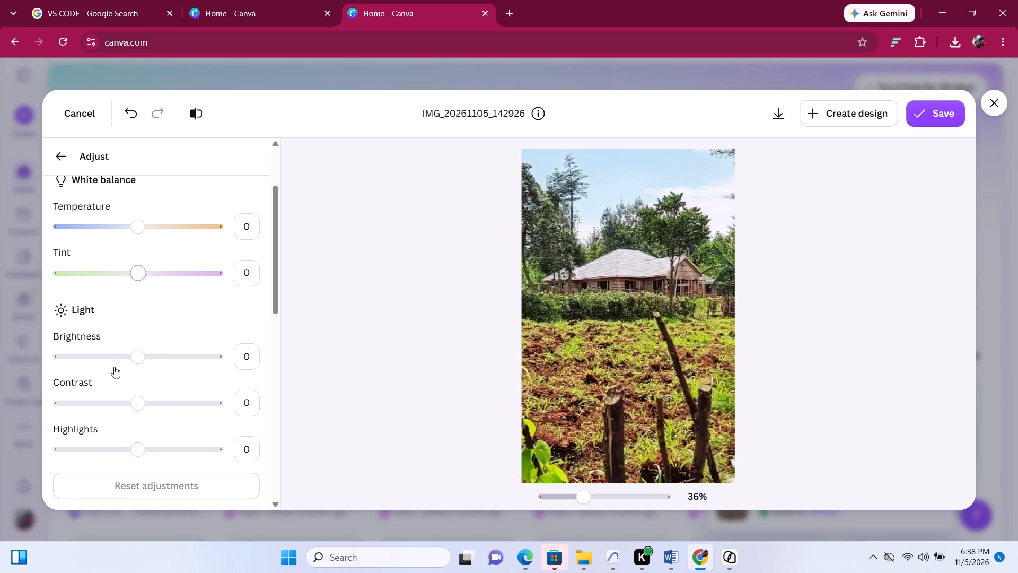
# Lower the house photo's brightness, trying values down to about -70, and settle on about -57.
pyautogui.moveTo(137, 361); pyautogui.dragTo(93, 357)
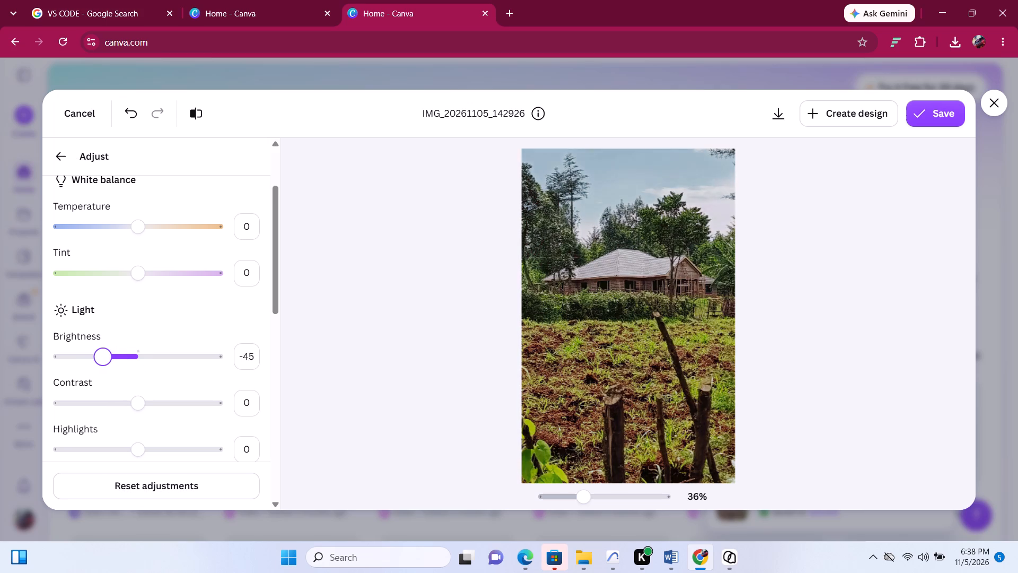
pyautogui.moveTo(93, 357); pyautogui.dragTo(112, 361)
pyautogui.moveTo(121, 367); pyautogui.dragTo(103, 362)
pyautogui.moveTo(103, 362); pyautogui.dragTo(85, 356)
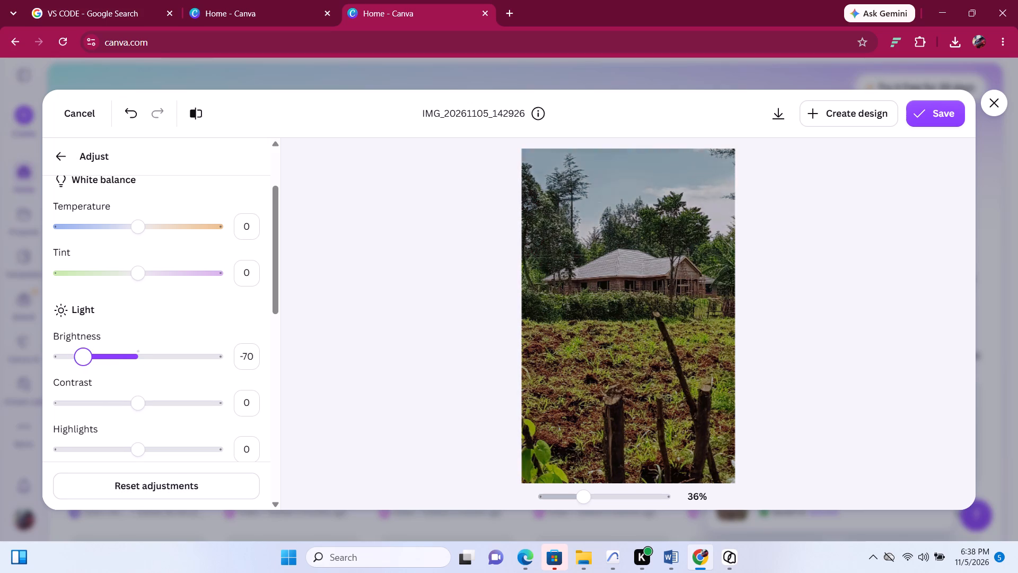
pyautogui.moveTo(85, 356); pyautogui.dragTo(92, 357)
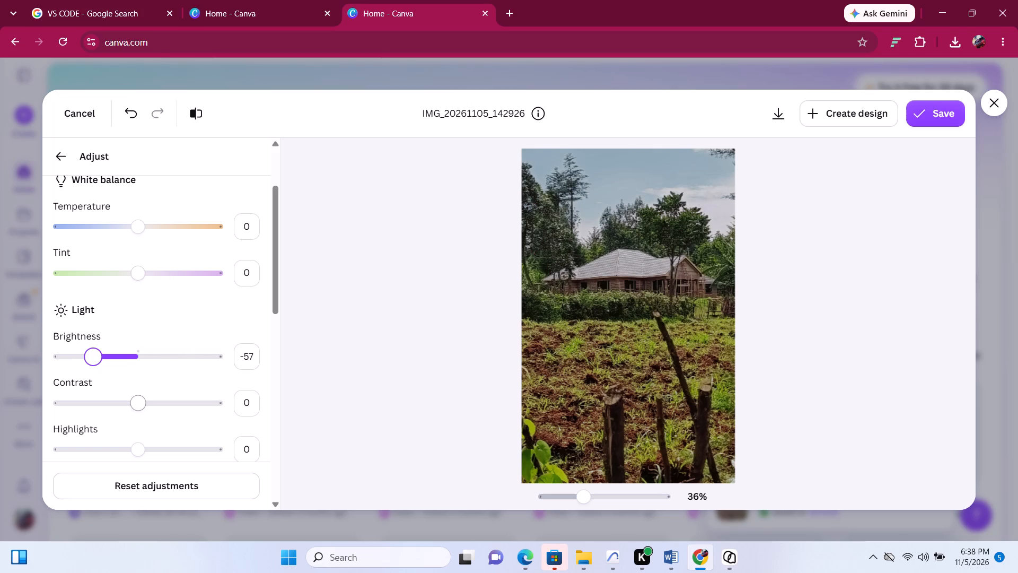
# Try the house photo's shadows between about -41 and 52, and settle on about -27.
pyautogui.scroll(-3, 151, 403)
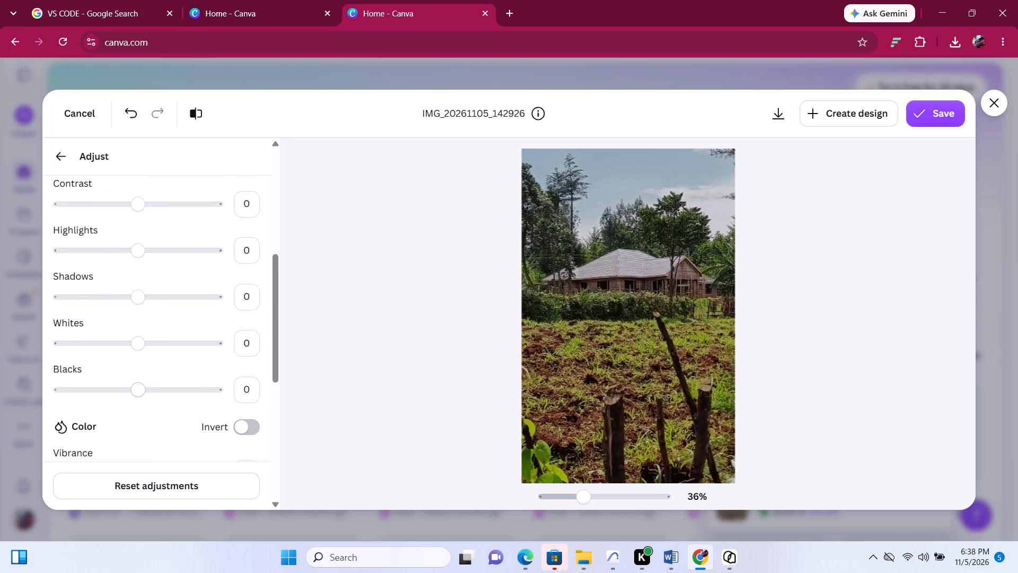
pyautogui.moveTo(141, 306); pyautogui.dragTo(117, 298)
pyautogui.moveTo(117, 298); pyautogui.dragTo(175, 309)
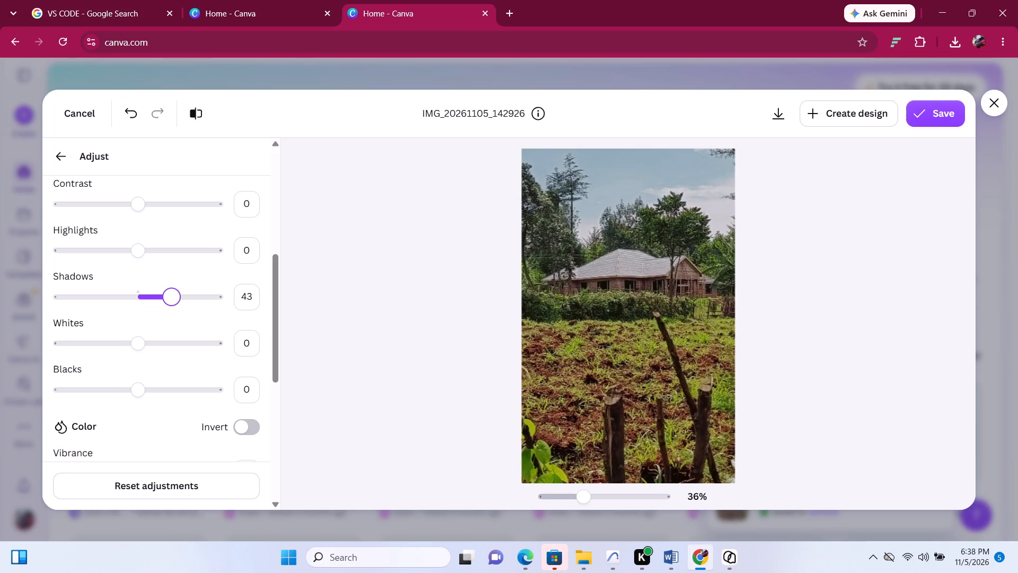
pyautogui.moveTo(175, 309); pyautogui.dragTo(180, 310)
pyautogui.moveTo(177, 306); pyautogui.dragTo(144, 298)
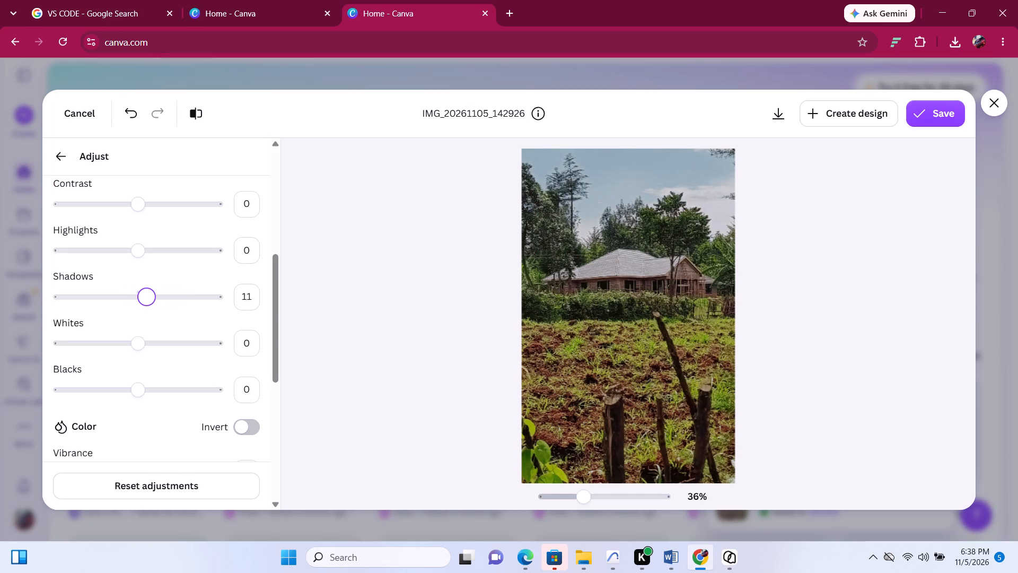
pyautogui.moveTo(144, 298); pyautogui.dragTo(107, 293)
pyautogui.moveTo(107, 293); pyautogui.dragTo(117, 296)
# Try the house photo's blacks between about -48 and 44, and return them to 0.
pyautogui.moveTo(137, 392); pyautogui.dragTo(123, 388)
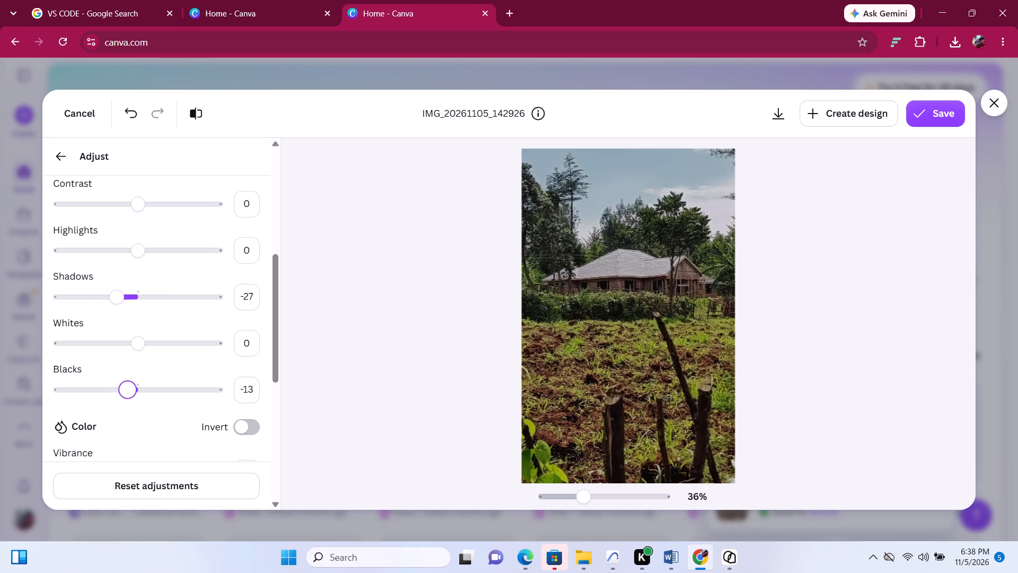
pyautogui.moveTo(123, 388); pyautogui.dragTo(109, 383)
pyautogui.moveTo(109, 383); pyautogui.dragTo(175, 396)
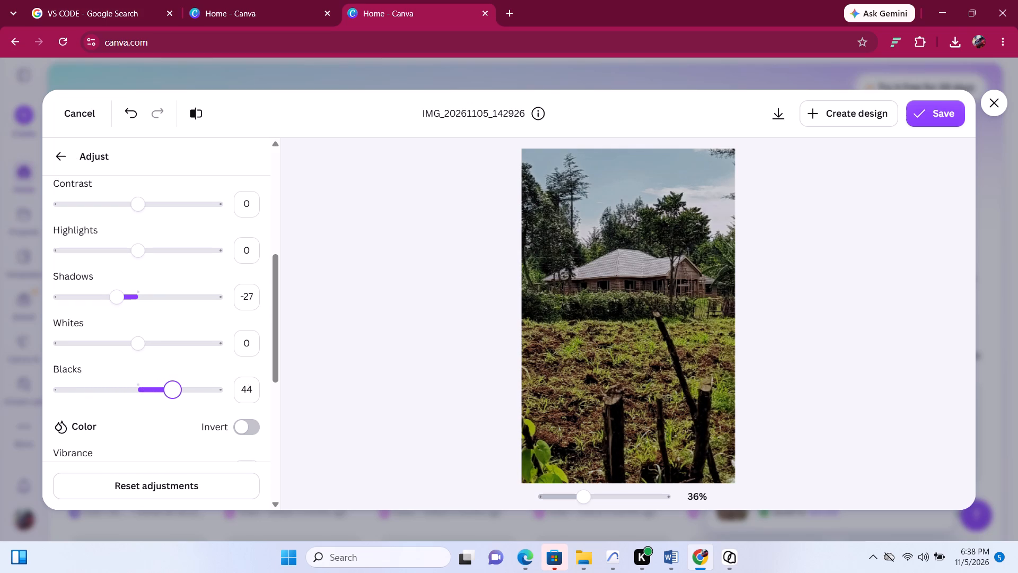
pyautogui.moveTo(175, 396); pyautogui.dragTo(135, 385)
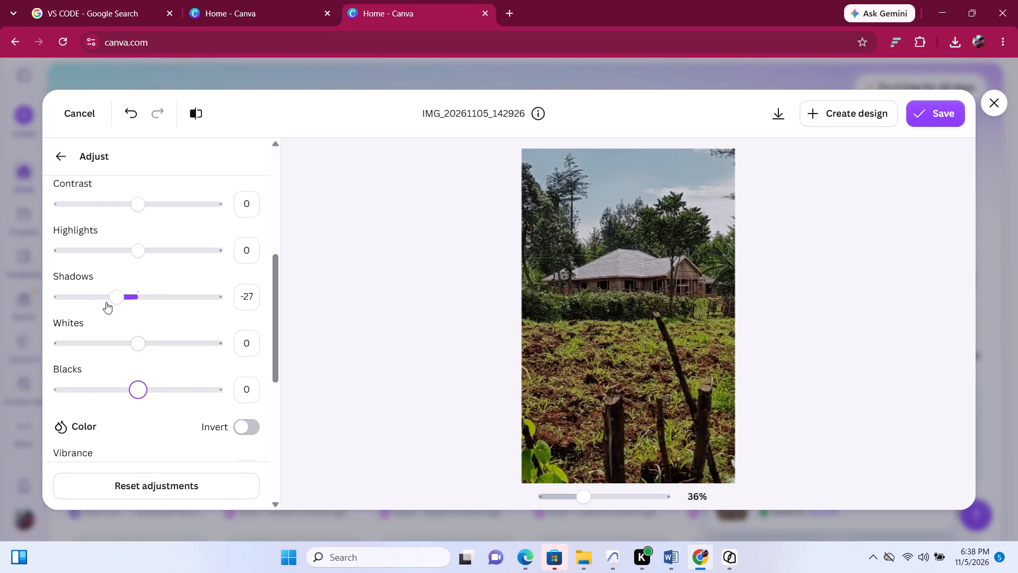
# Raise the house photo's shadows to about 12.
pyautogui.moveTo(117, 304); pyautogui.dragTo(141, 312)
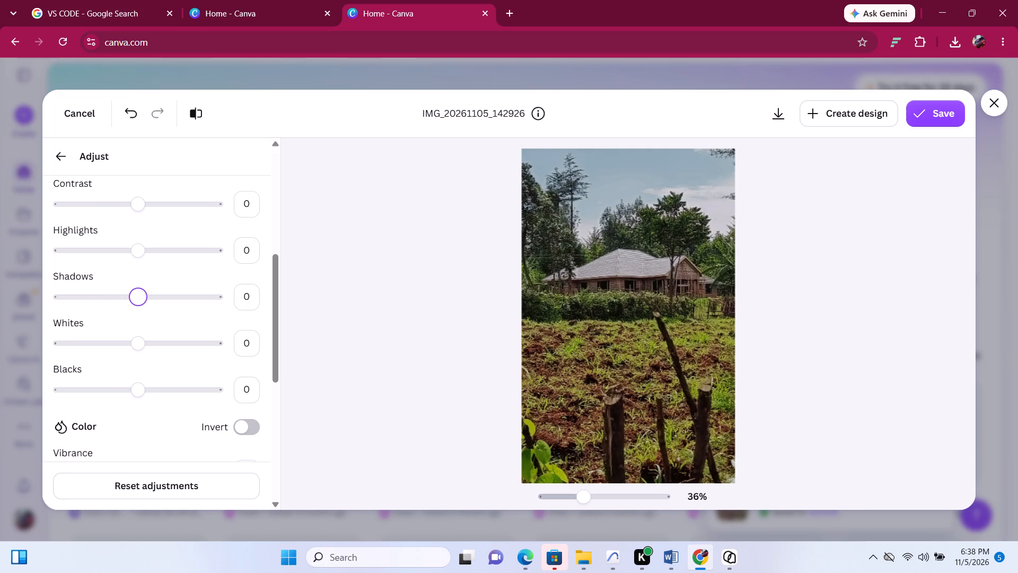
pyautogui.moveTo(141, 312); pyautogui.dragTo(148, 316)
# Auto-adjust the whole house photo, try intensities down to about -58, and settle on about -10.
pyautogui.scroll(-2, 149, 306)
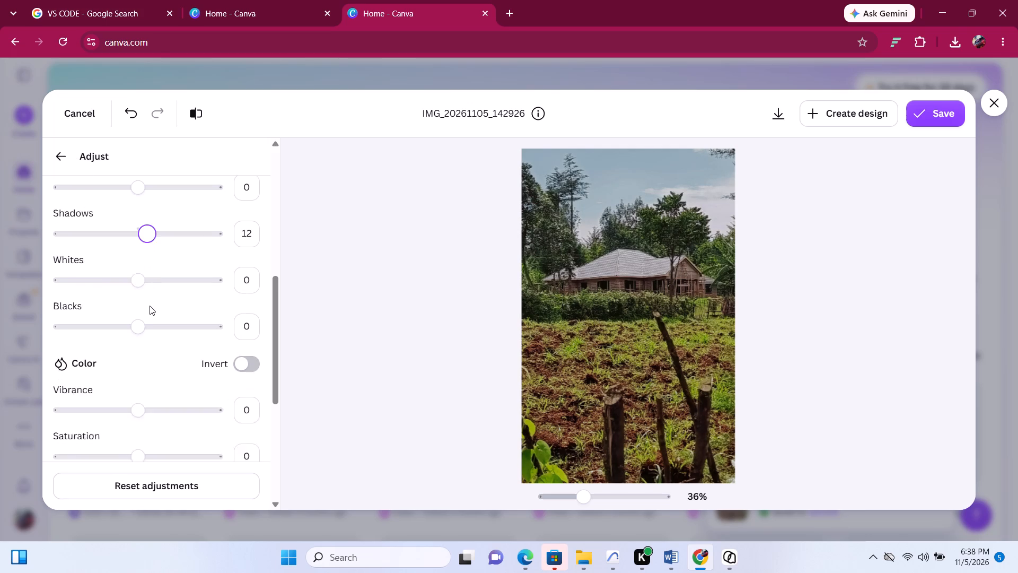
pyautogui.scroll(-4, 150, 306)
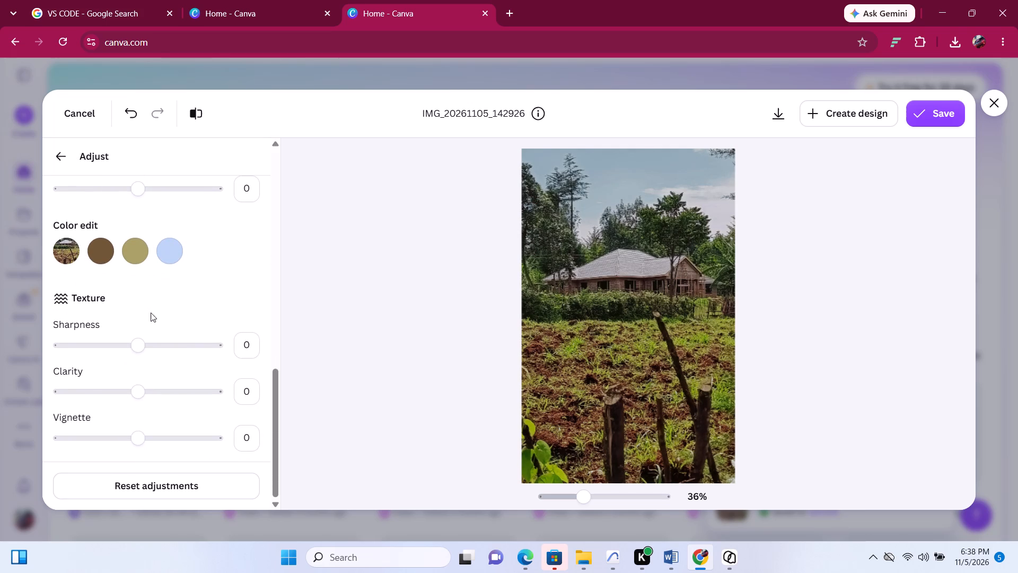
pyautogui.scroll(9, 151, 312)
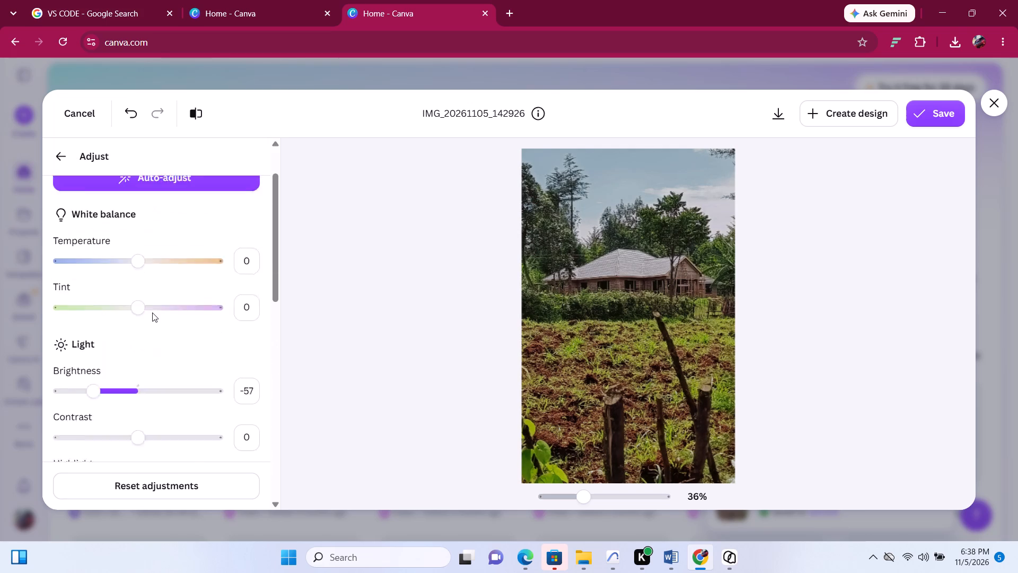
pyautogui.scroll(2, 152, 312)
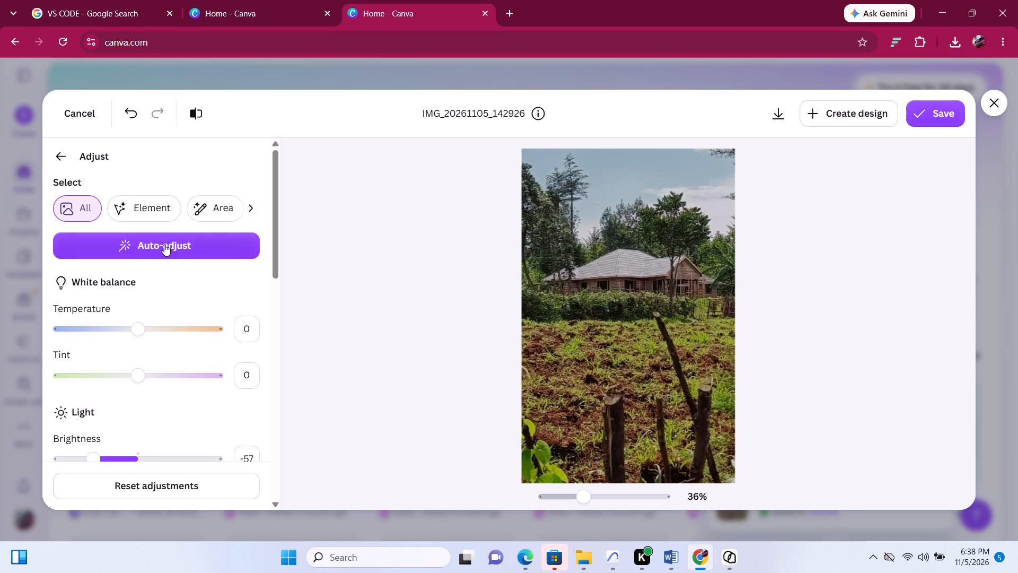
pyautogui.click(165, 240)
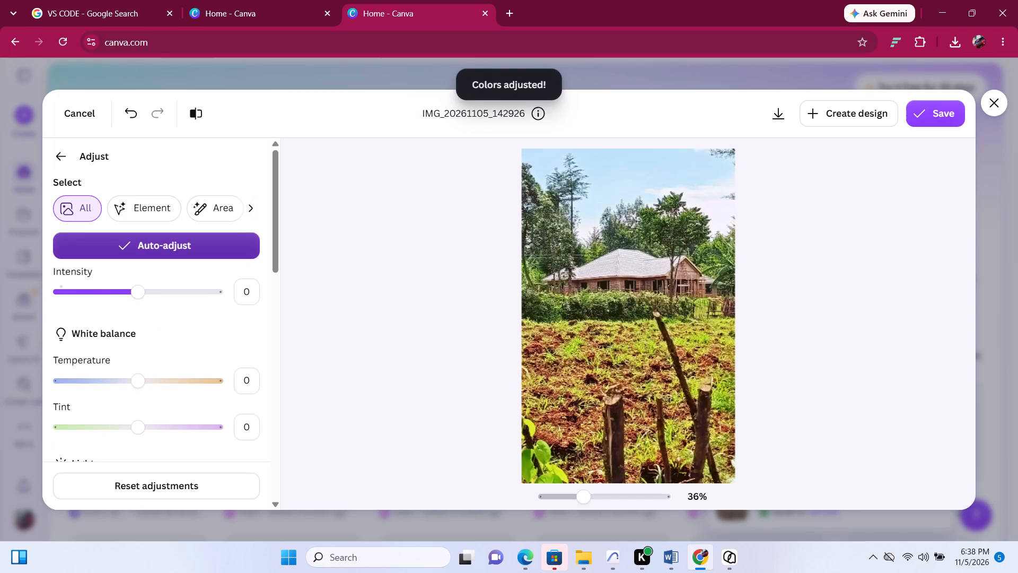
pyautogui.moveTo(137, 298); pyautogui.dragTo(93, 291)
pyautogui.moveTo(93, 291); pyautogui.dragTo(124, 292)
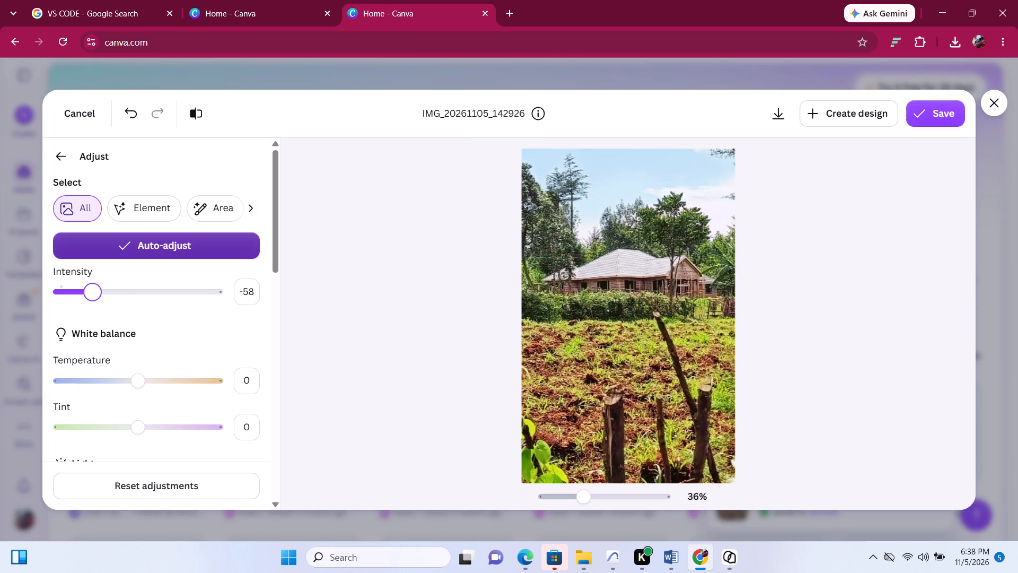
pyautogui.moveTo(124, 292); pyautogui.dragTo(130, 293)
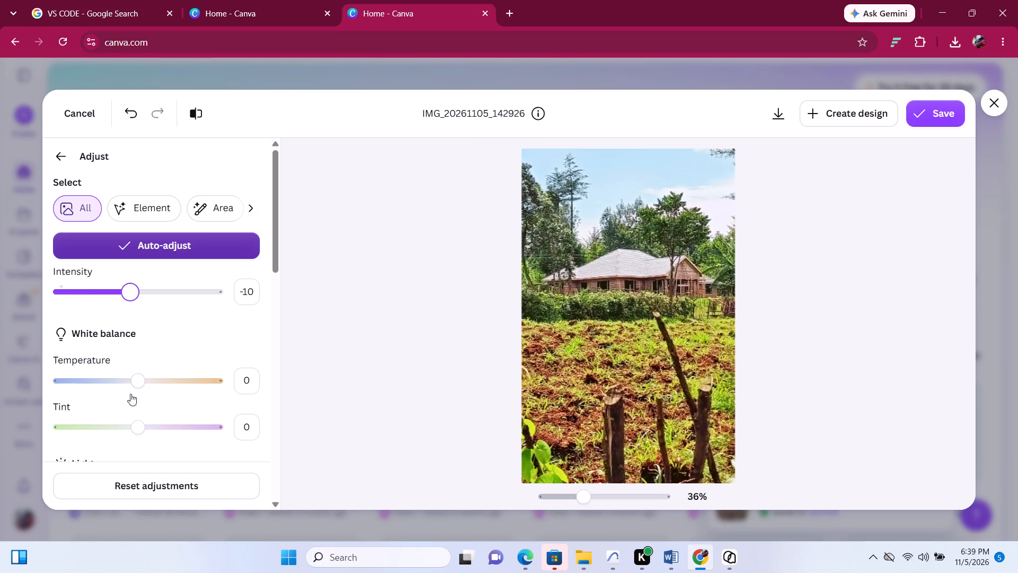
# Brush an area selection over the house roof with brush size 40.
pyautogui.click(205, 210)
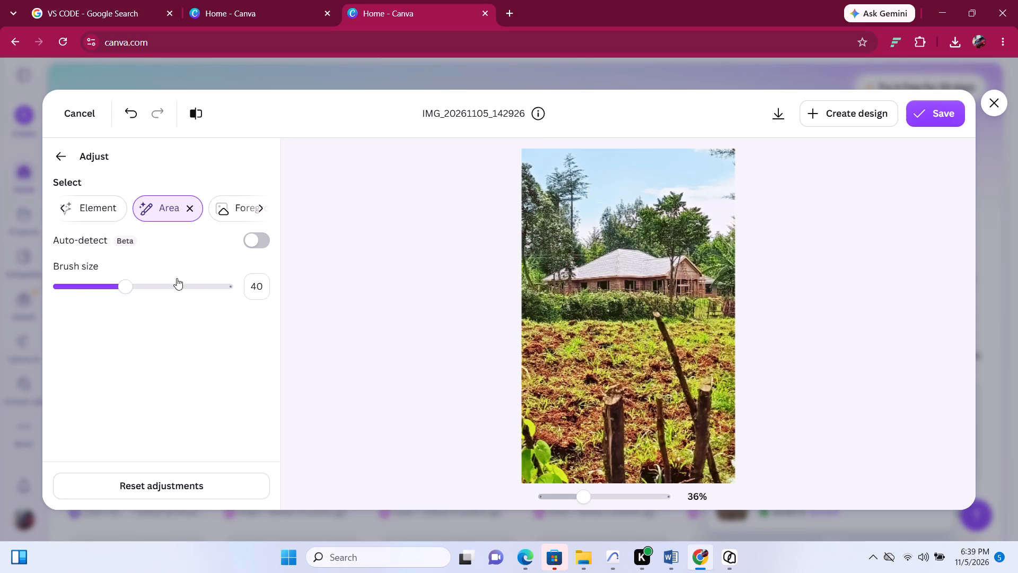
pyautogui.click(639, 264)
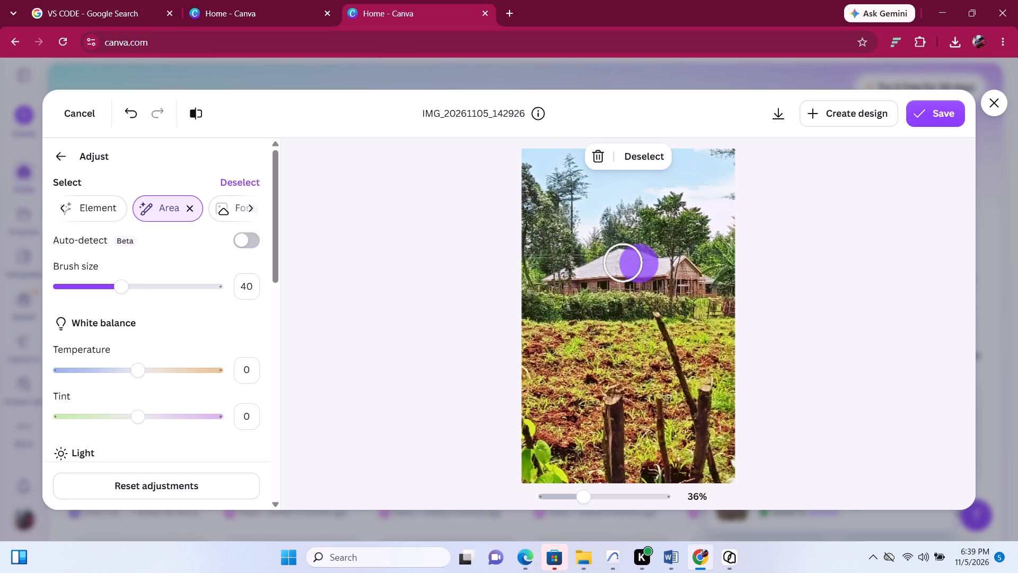
pyautogui.click(622, 263)
pyautogui.click(605, 263)
pyautogui.click(582, 266)
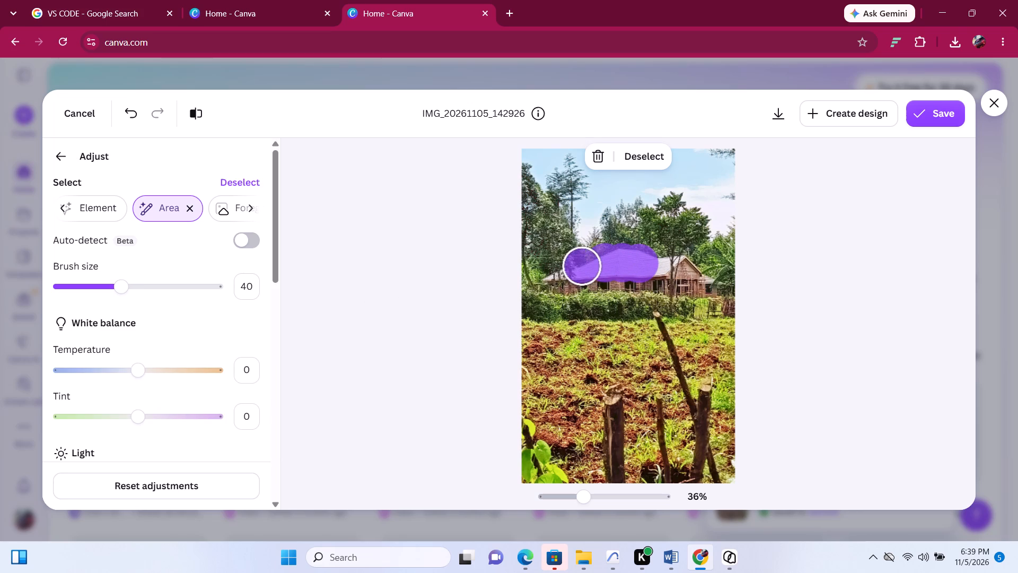
pyautogui.click(554, 270)
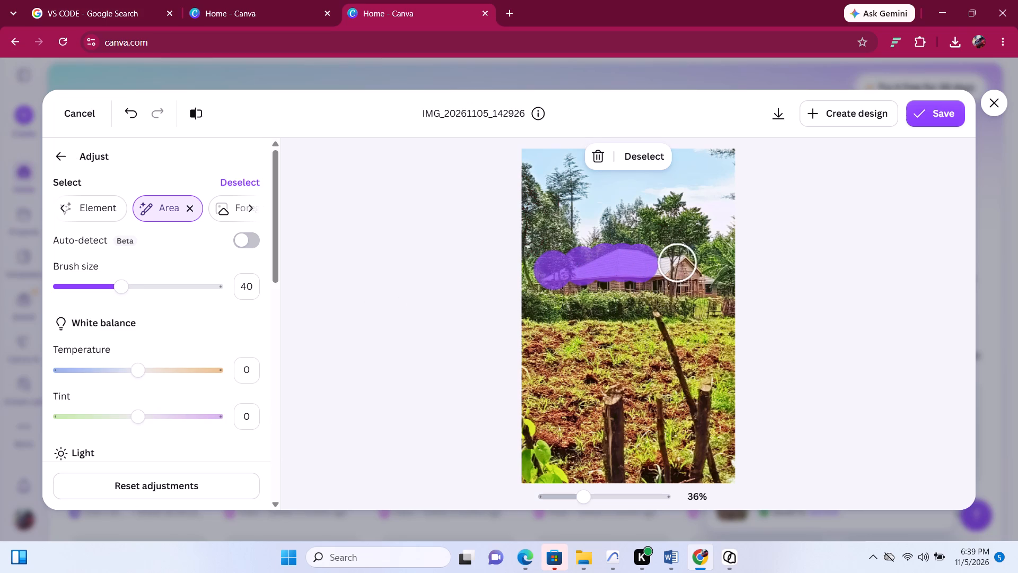
pyautogui.click(663, 263)
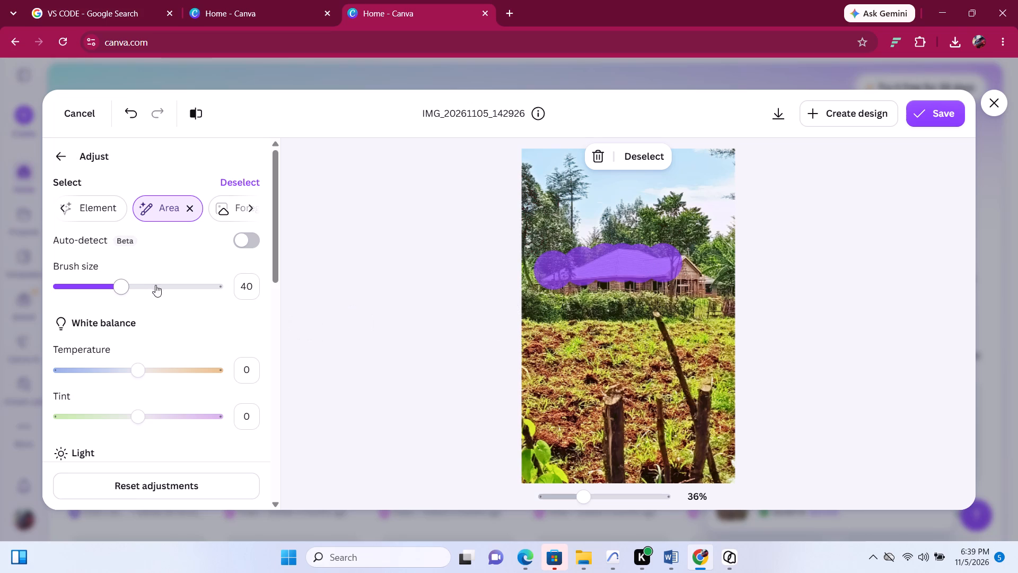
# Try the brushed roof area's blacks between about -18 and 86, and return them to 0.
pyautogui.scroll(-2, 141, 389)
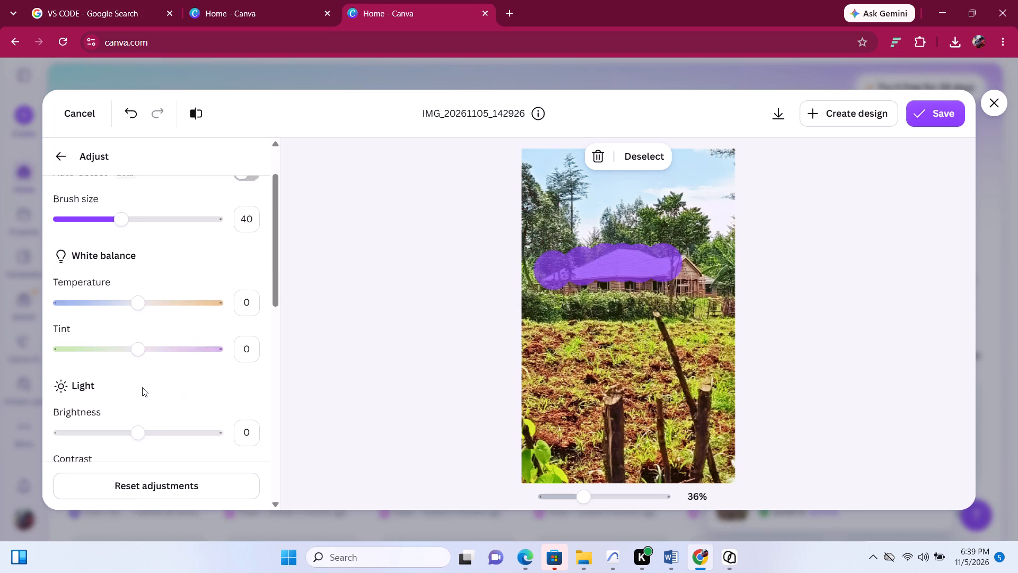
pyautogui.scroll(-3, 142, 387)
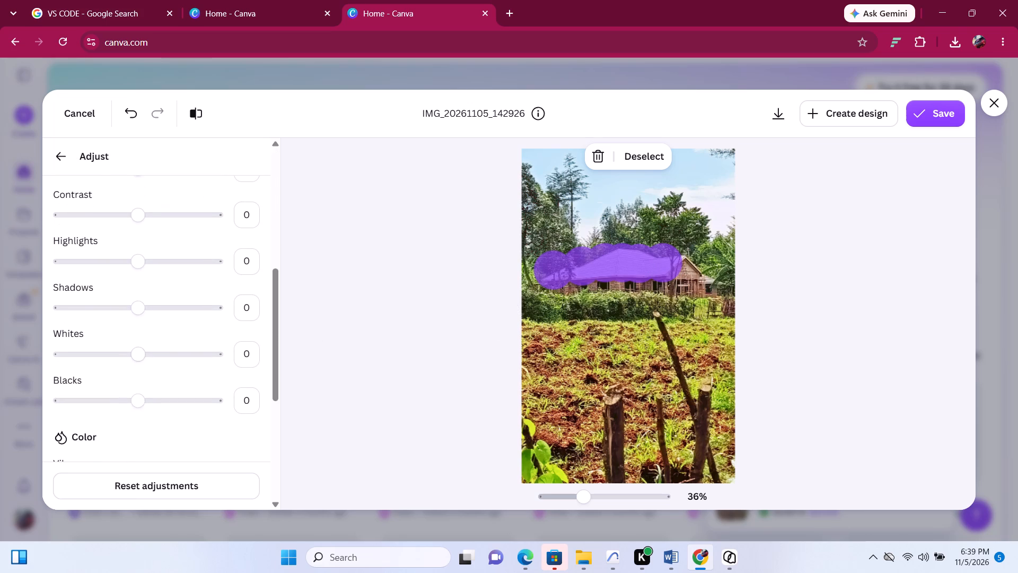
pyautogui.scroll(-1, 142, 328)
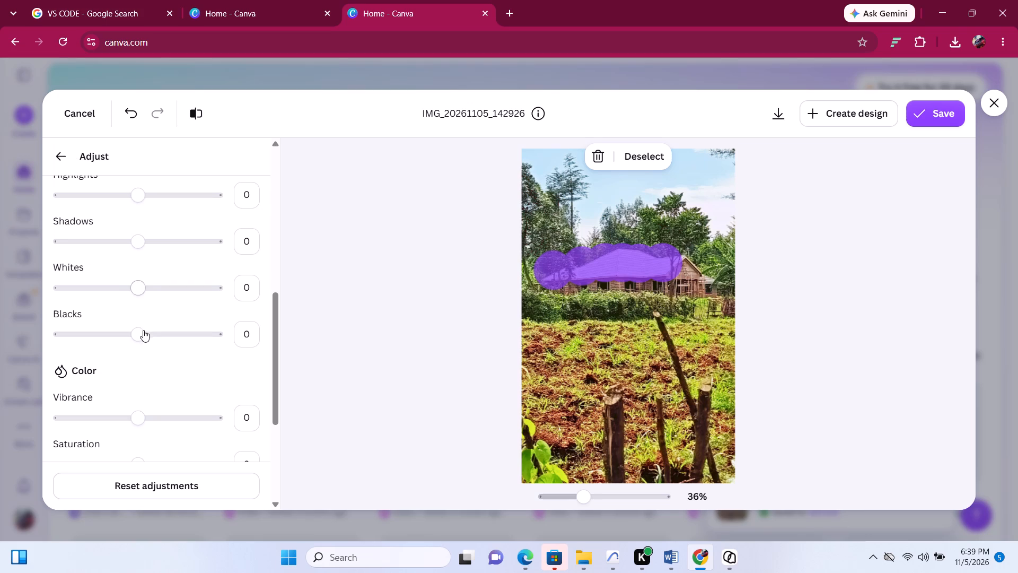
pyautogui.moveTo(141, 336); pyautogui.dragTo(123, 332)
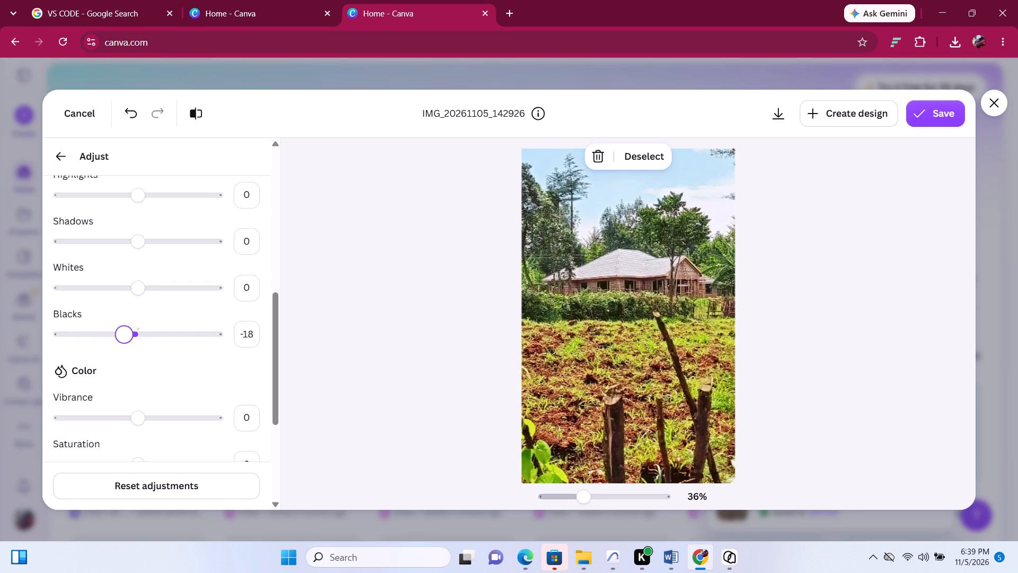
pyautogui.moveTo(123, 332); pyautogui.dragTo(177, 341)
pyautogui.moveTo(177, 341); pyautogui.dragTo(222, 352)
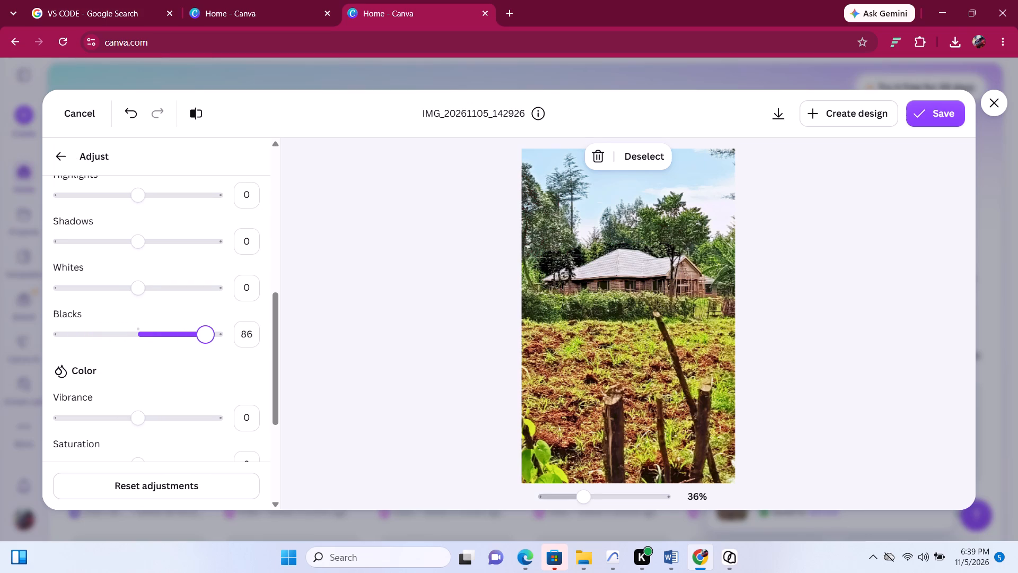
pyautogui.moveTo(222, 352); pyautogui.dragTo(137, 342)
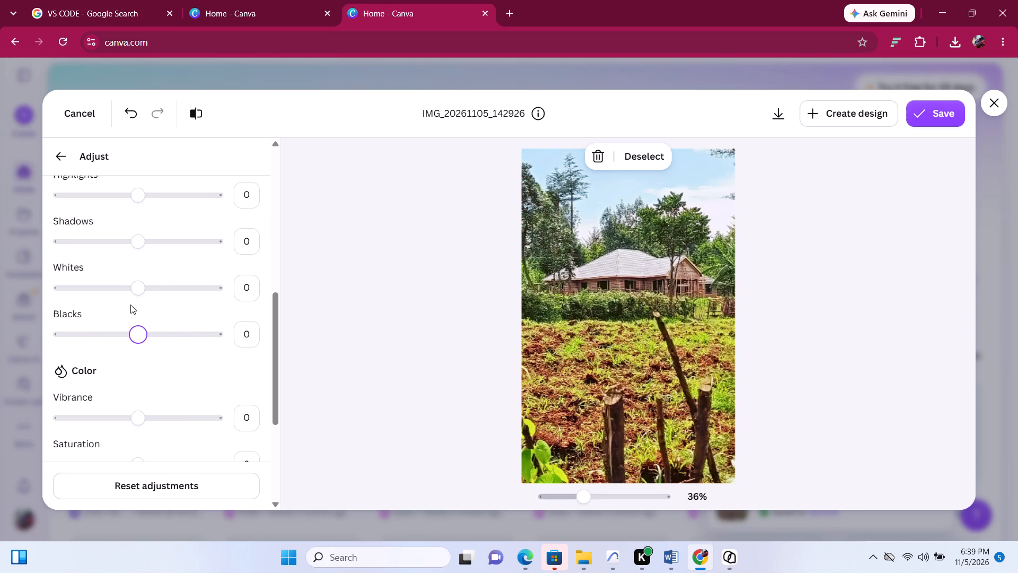
# Try the brushed roof area's shadows between 100 and -100, and settle on about -30.
pyautogui.moveTo(137, 245); pyautogui.dragTo(149, 246)
pyautogui.moveTo(149, 246); pyautogui.dragTo(204, 255)
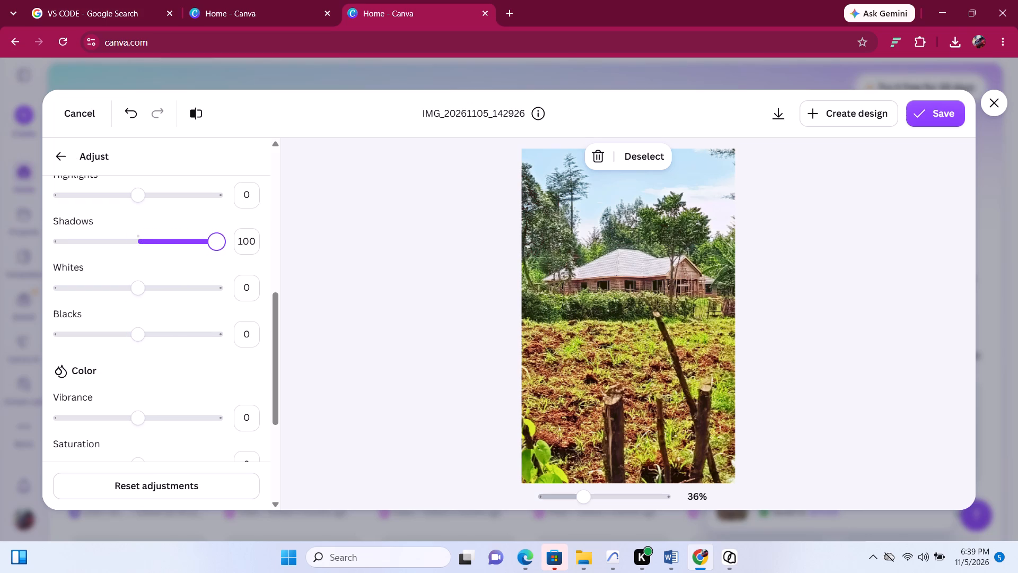
pyautogui.moveTo(204, 255); pyautogui.dragTo(64, 251)
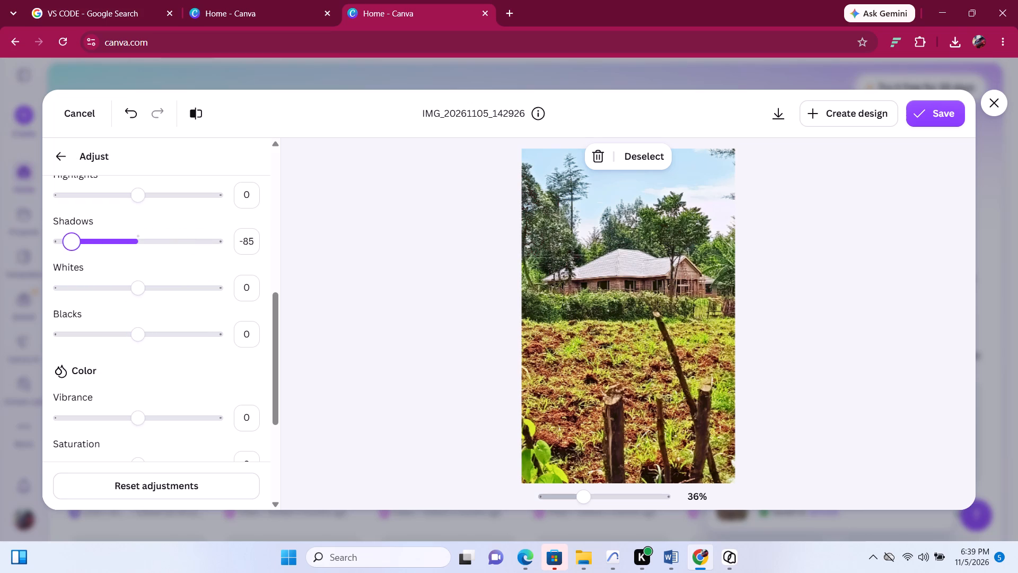
pyautogui.moveTo(64, 251); pyautogui.dragTo(57, 260)
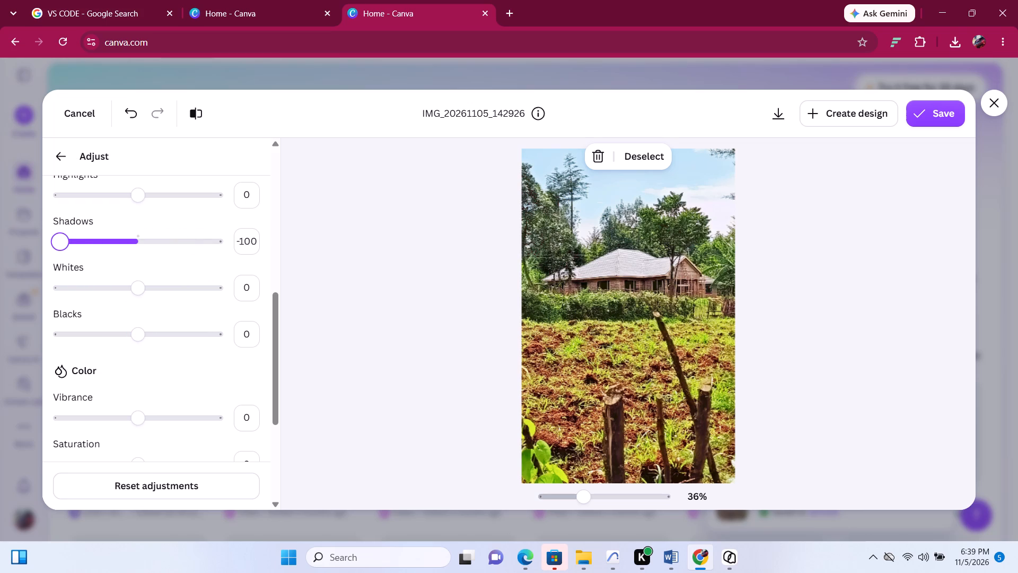
pyautogui.moveTo(57, 260); pyautogui.dragTo(114, 259)
# Cool the brushed roof area's temperature, trying values down to -100, and settle on about -10.
pyautogui.scroll(-1, 113, 258)
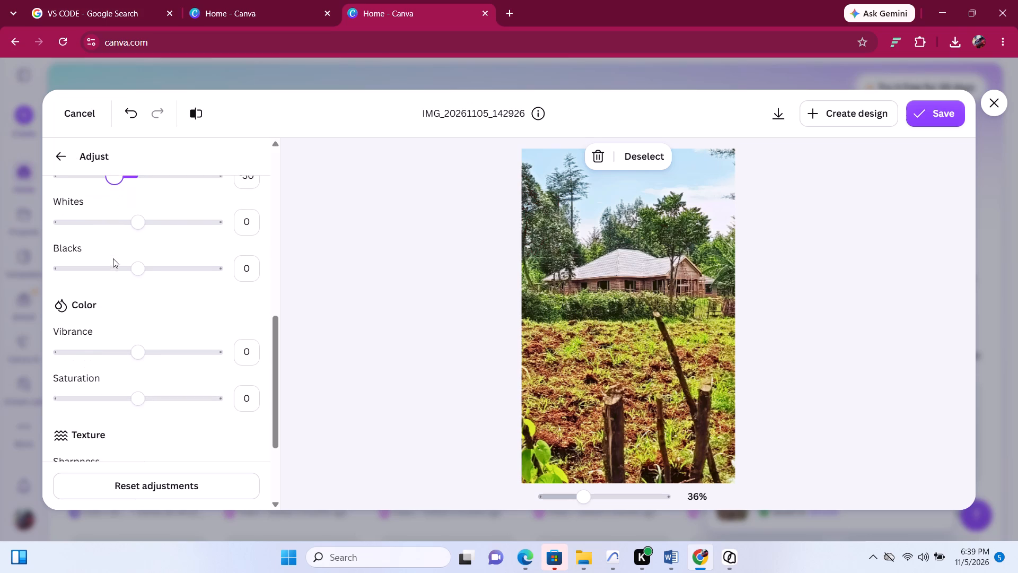
pyautogui.scroll(-6, 113, 262)
pyautogui.scroll(2, 110, 267)
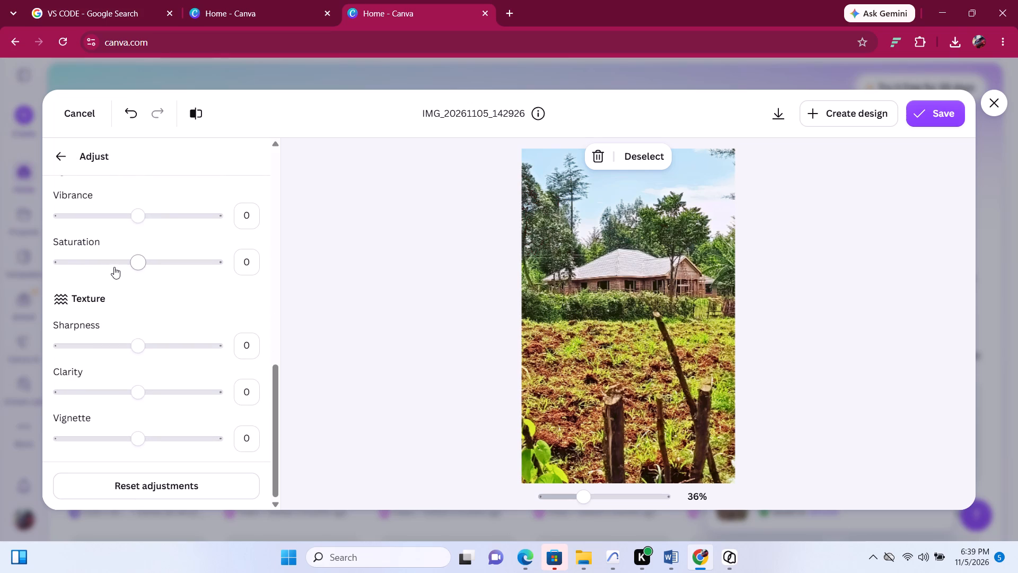
pyautogui.scroll(6, 114, 267)
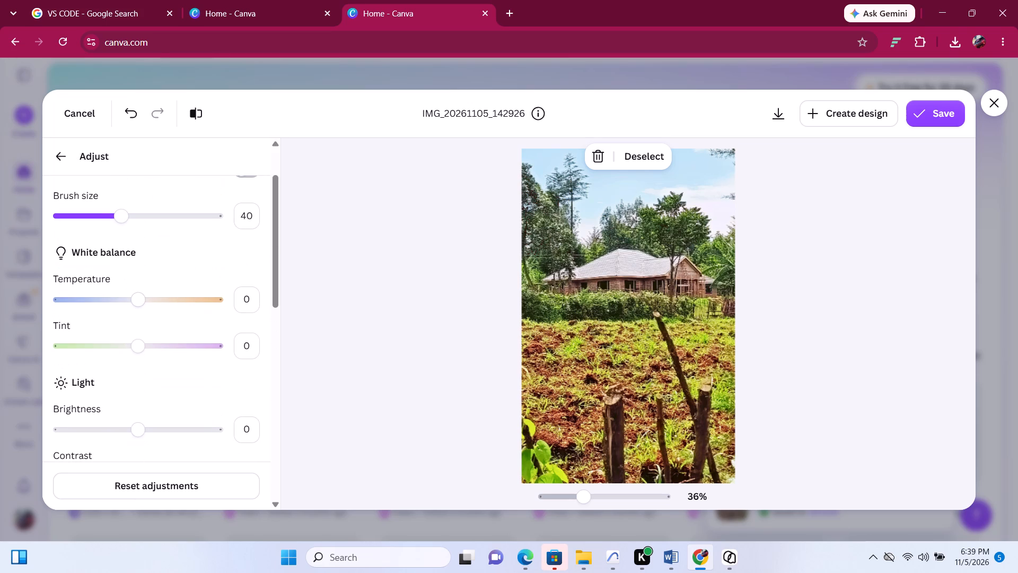
pyautogui.moveTo(142, 301); pyautogui.dragTo(83, 293)
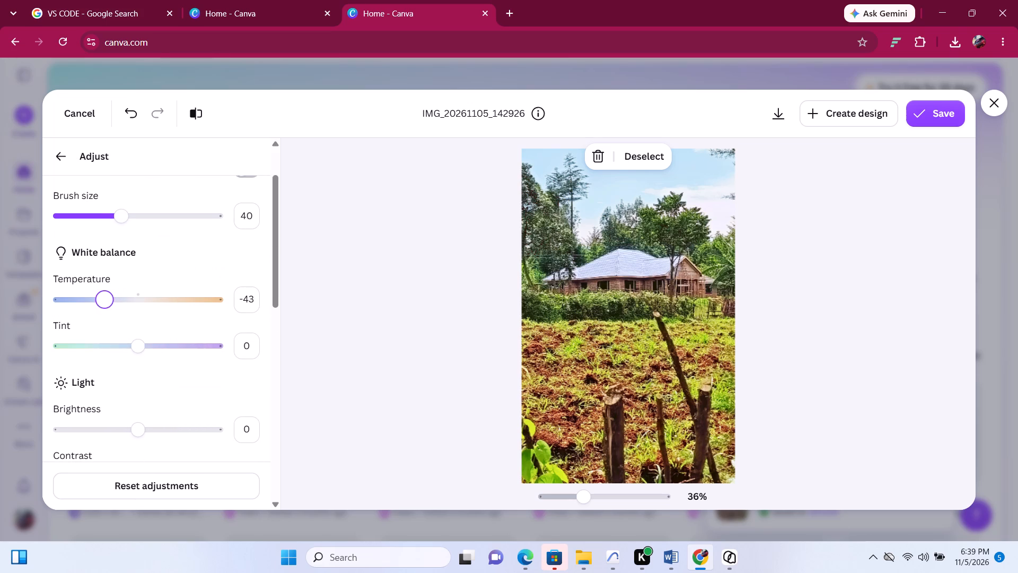
pyautogui.moveTo(83, 293); pyautogui.dragTo(40, 291)
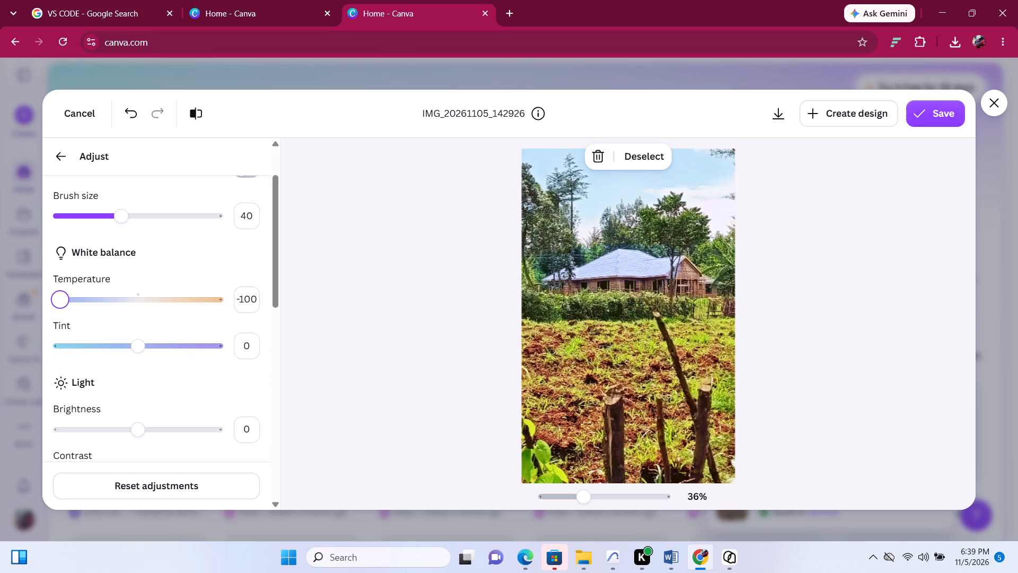
pyautogui.moveTo(40, 291); pyautogui.dragTo(134, 304)
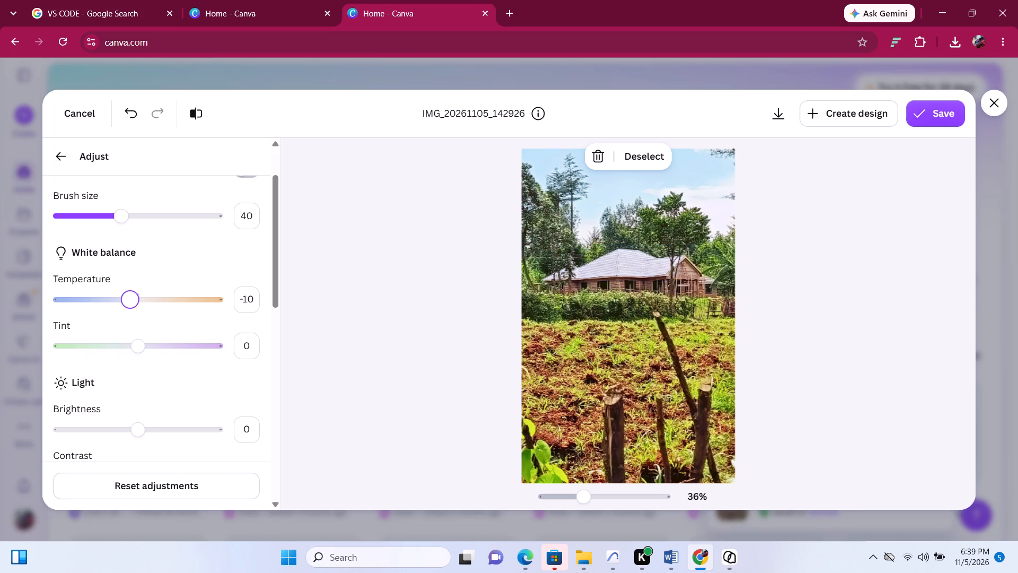
# Fine-tune the brushed roof area's temperature, trying values between about -19 and 10, and settle on -19.
pyautogui.moveTo(134, 304); pyautogui.dragTo(119, 303)
pyautogui.moveTo(119, 303); pyautogui.dragTo(157, 311)
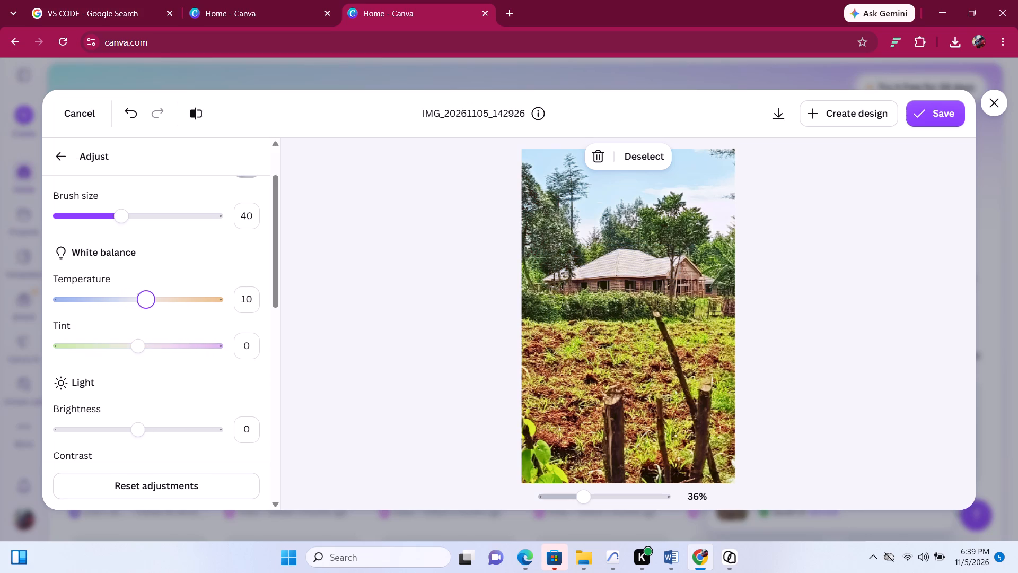
pyautogui.moveTo(157, 311); pyautogui.dragTo(135, 305)
pyautogui.moveTo(135, 305); pyautogui.dragTo(124, 302)
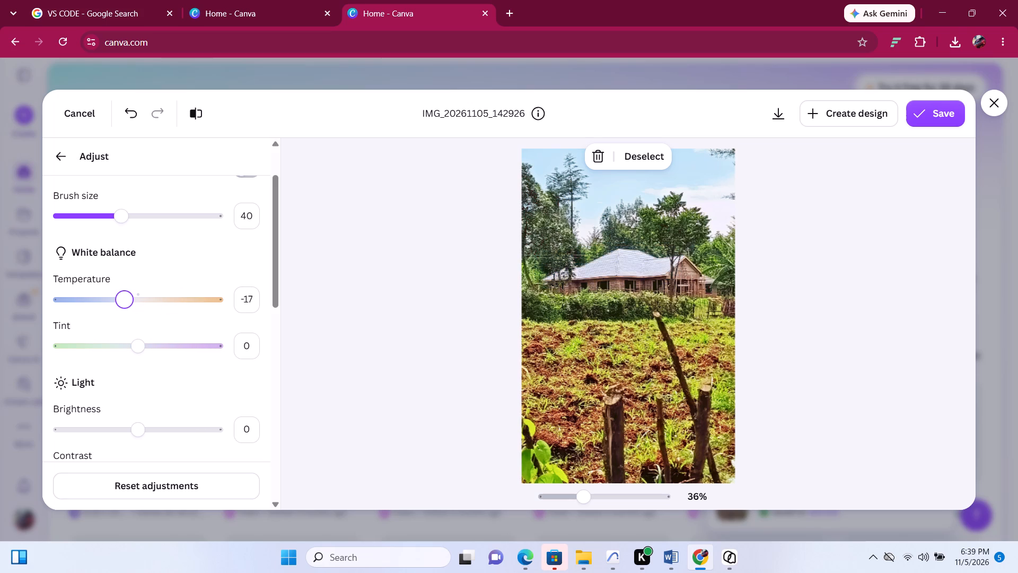
pyautogui.moveTo(124, 302); pyautogui.dragTo(123, 302)
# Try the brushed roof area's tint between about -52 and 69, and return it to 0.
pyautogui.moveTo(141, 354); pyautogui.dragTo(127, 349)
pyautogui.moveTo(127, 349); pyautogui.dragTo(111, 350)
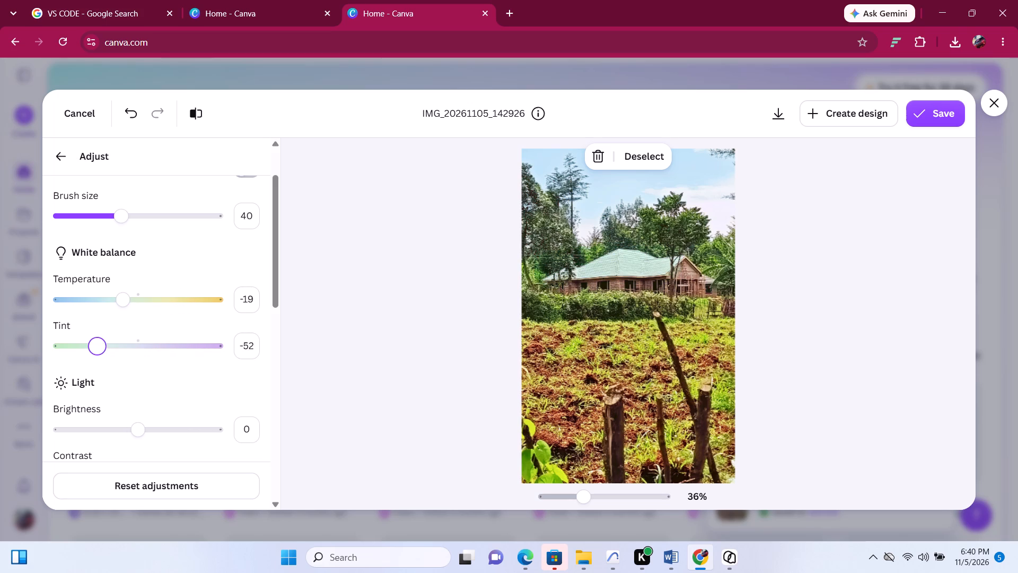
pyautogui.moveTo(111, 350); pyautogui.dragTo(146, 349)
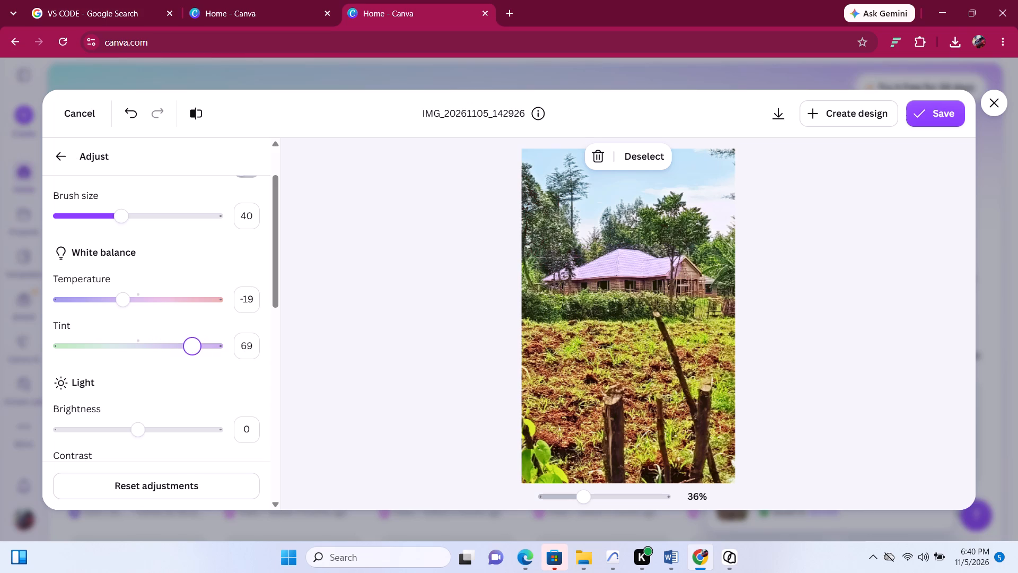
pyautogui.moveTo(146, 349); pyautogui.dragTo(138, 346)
# Darken the brushed roof area to a brightness of about -37, with its contrast lowered to about -91.
pyautogui.moveTo(138, 438); pyautogui.dragTo(117, 432)
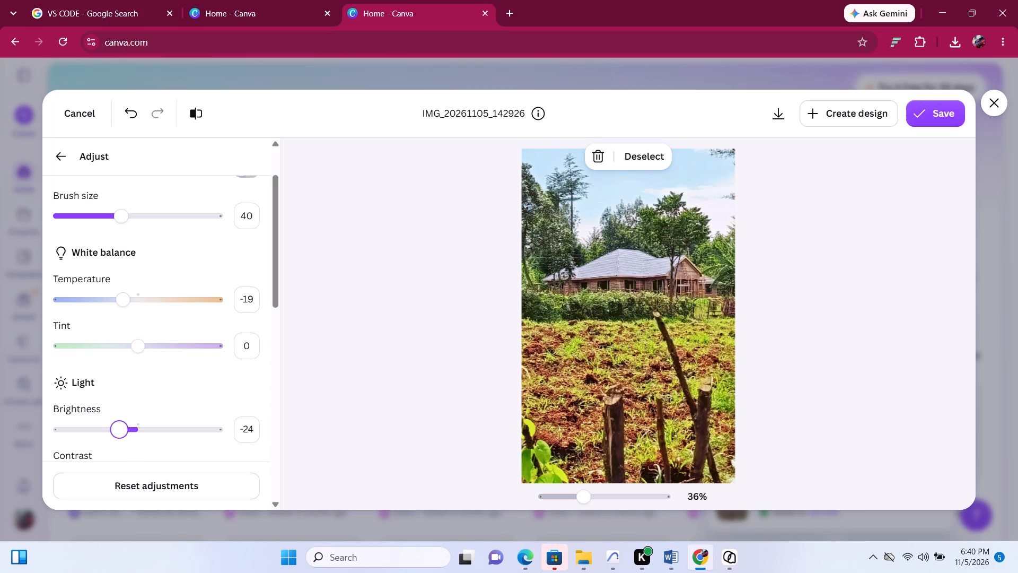
pyautogui.moveTo(117, 432); pyautogui.dragTo(107, 429)
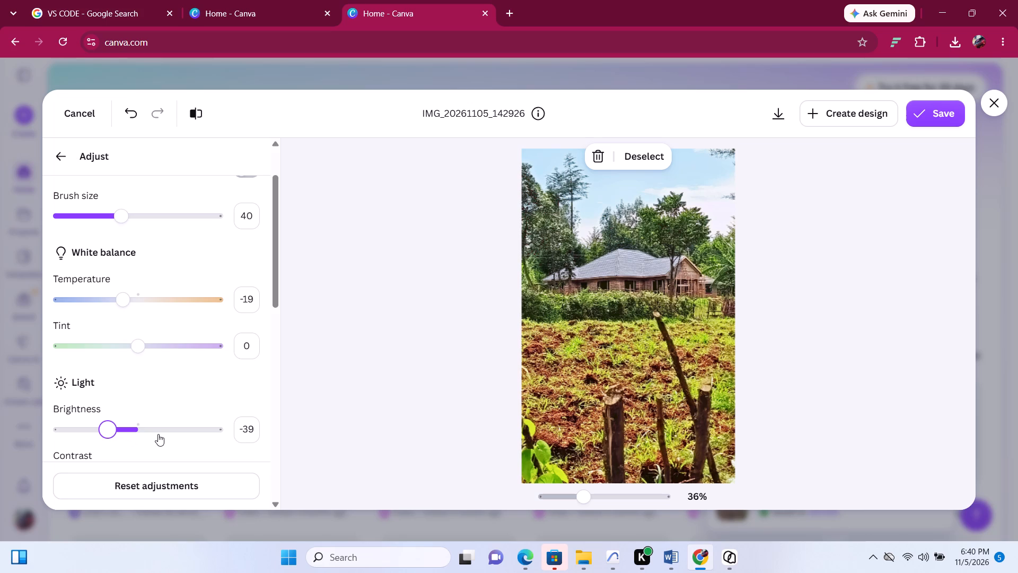
pyautogui.scroll(-1, 158, 430)
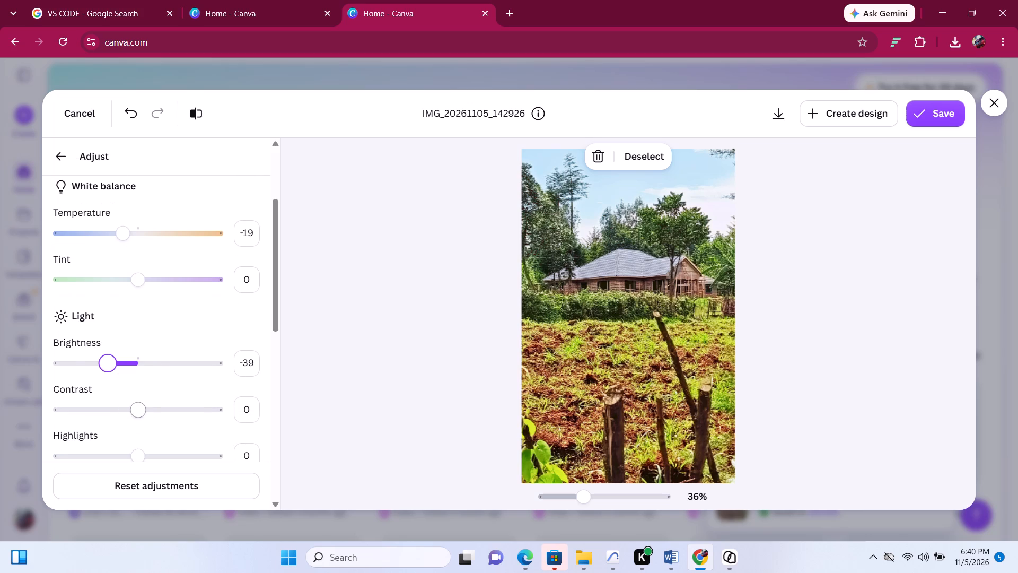
pyautogui.click(138, 416)
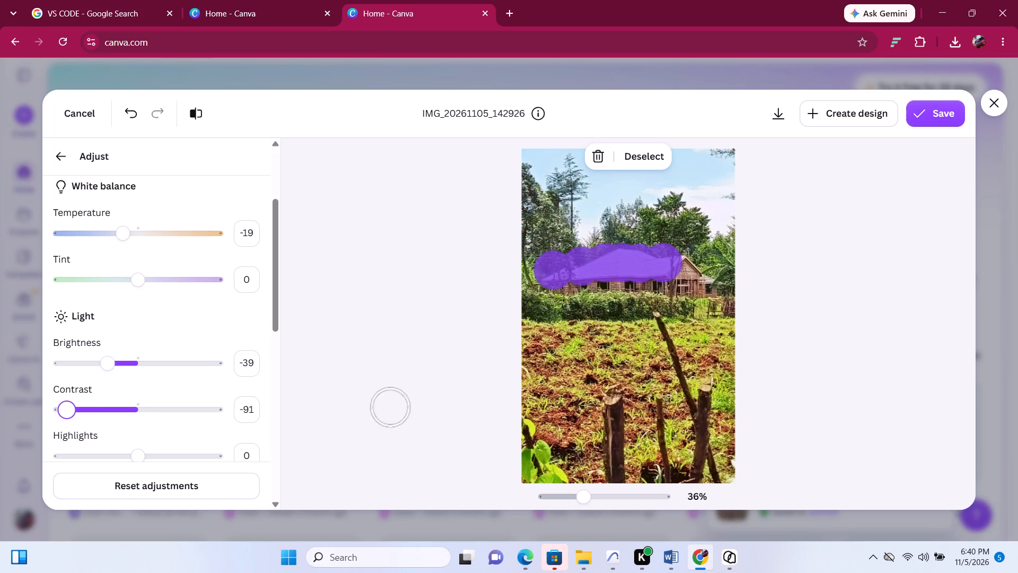
pyautogui.click(420, 298)
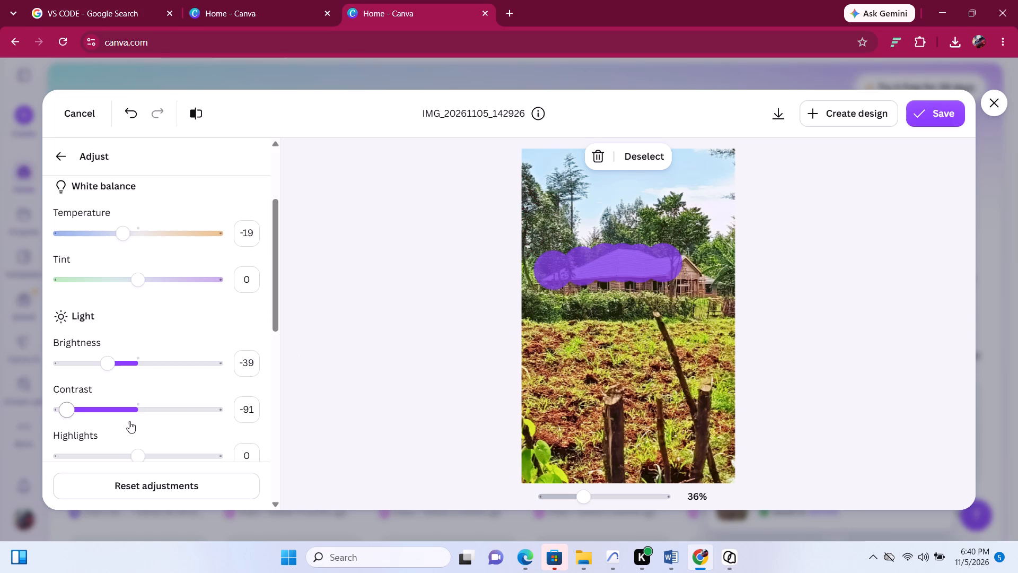
pyautogui.moveTo(108, 358); pyautogui.dragTo(130, 364)
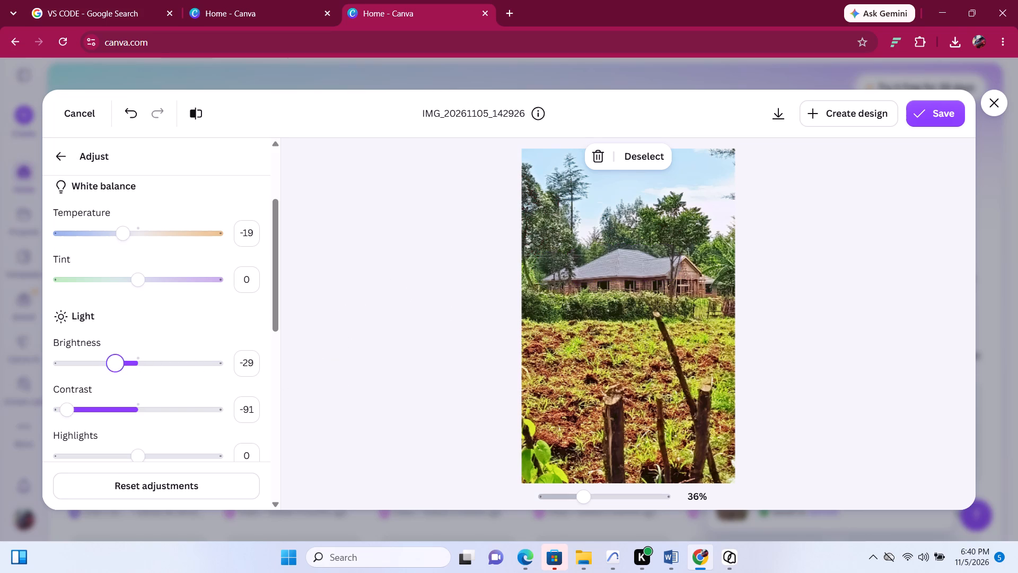
pyautogui.moveTo(130, 364); pyautogui.dragTo(112, 363)
pyautogui.moveTo(112, 363); pyautogui.dragTo(108, 364)
# Raise the brushed roof area's contrast, trying values between about -83 and -24, and settle on about -41.
pyautogui.moveTo(72, 410); pyautogui.dragTo(73, 410)
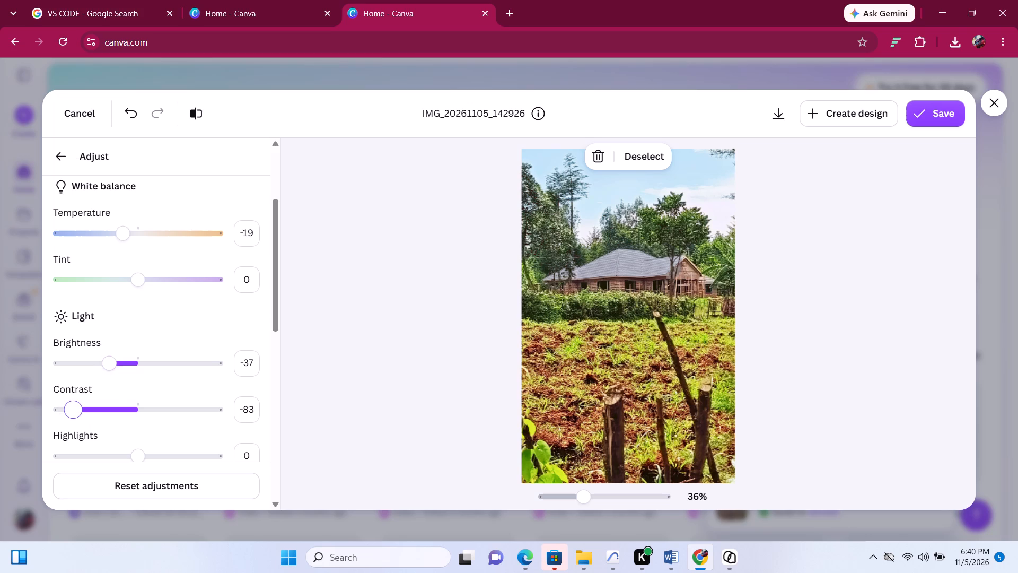
pyautogui.moveTo(73, 410); pyautogui.dragTo(119, 410)
pyautogui.moveTo(119, 410); pyautogui.dragTo(114, 410)
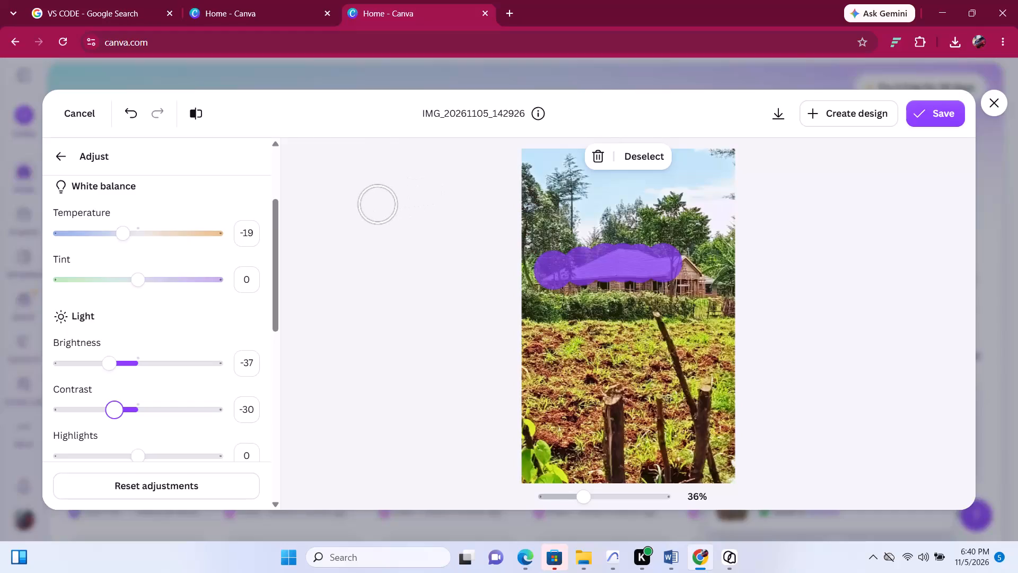
pyautogui.click(155, 302)
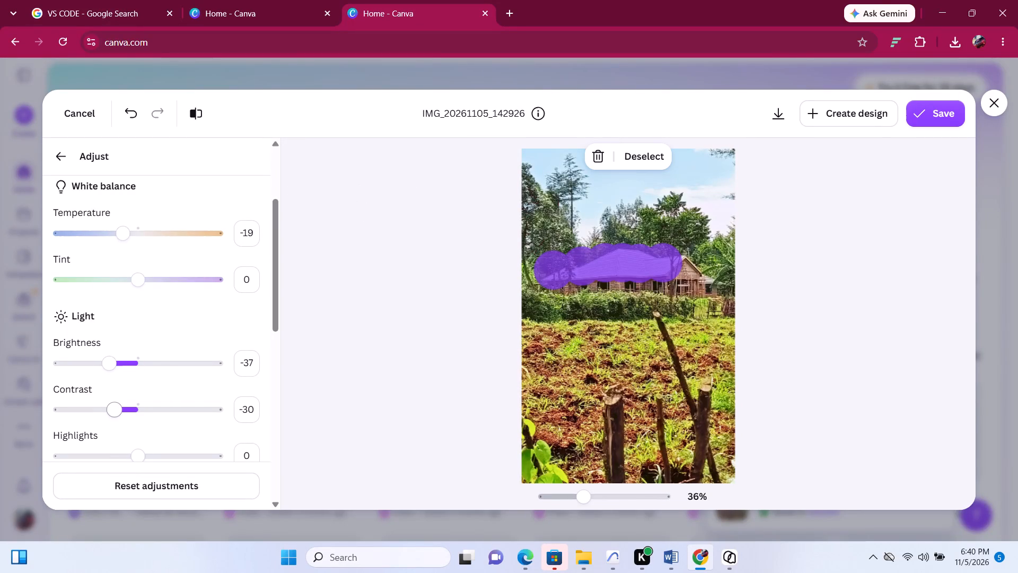
pyautogui.moveTo(110, 412); pyautogui.dragTo(105, 414)
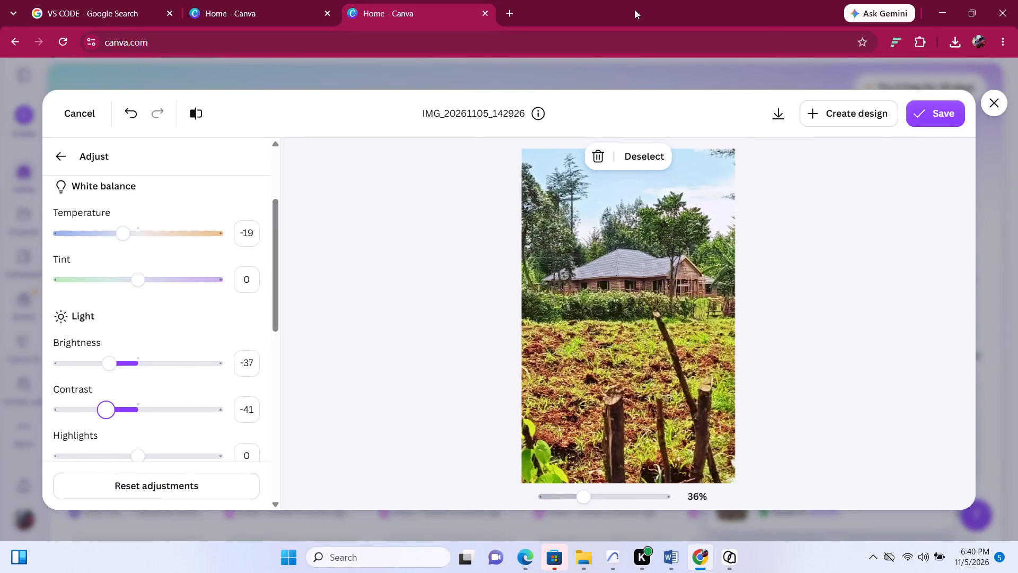
# Download the edited photo IMG_20261105_142926.
pyautogui.click(775, 119)
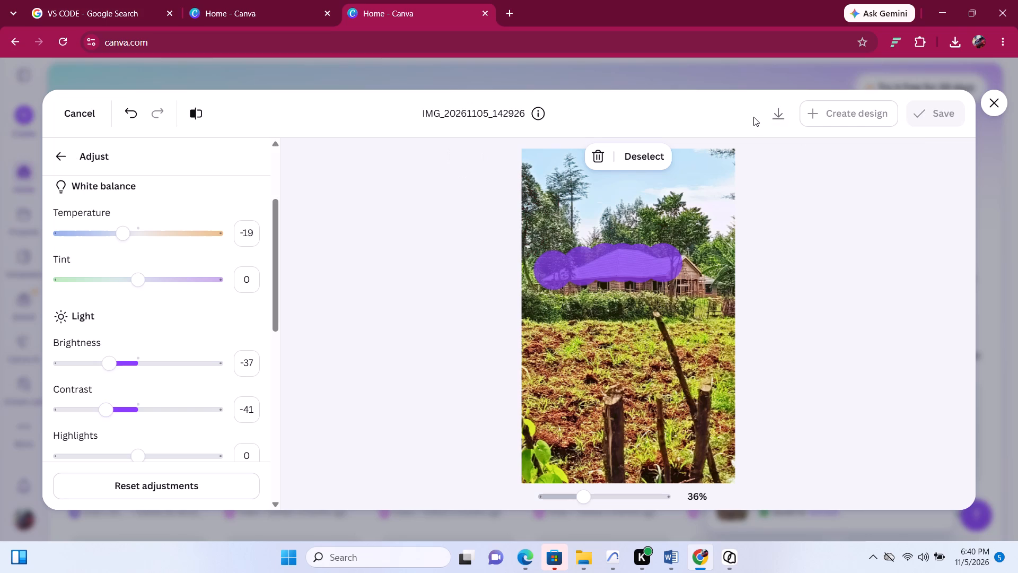